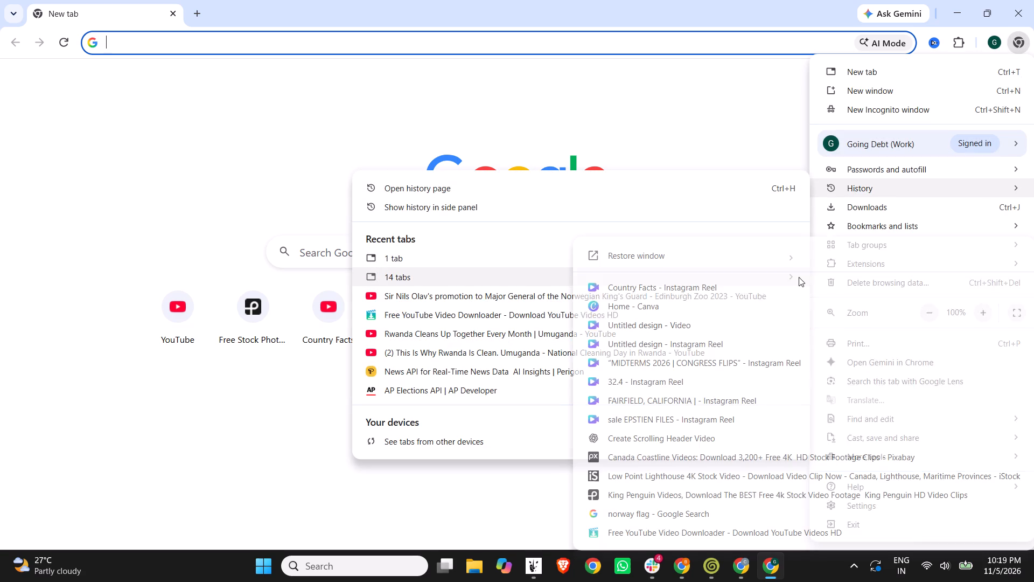
pyautogui.click(759, 247)
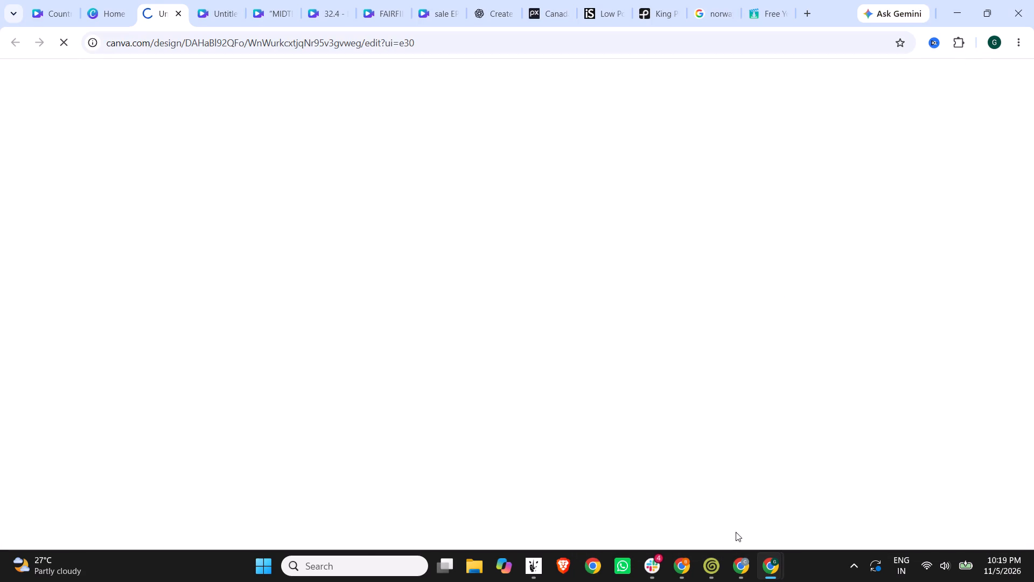
# Close the leftover blank new-tab window and return to the restored window.
pyautogui.click(770, 564)
pyautogui.click(757, 448)
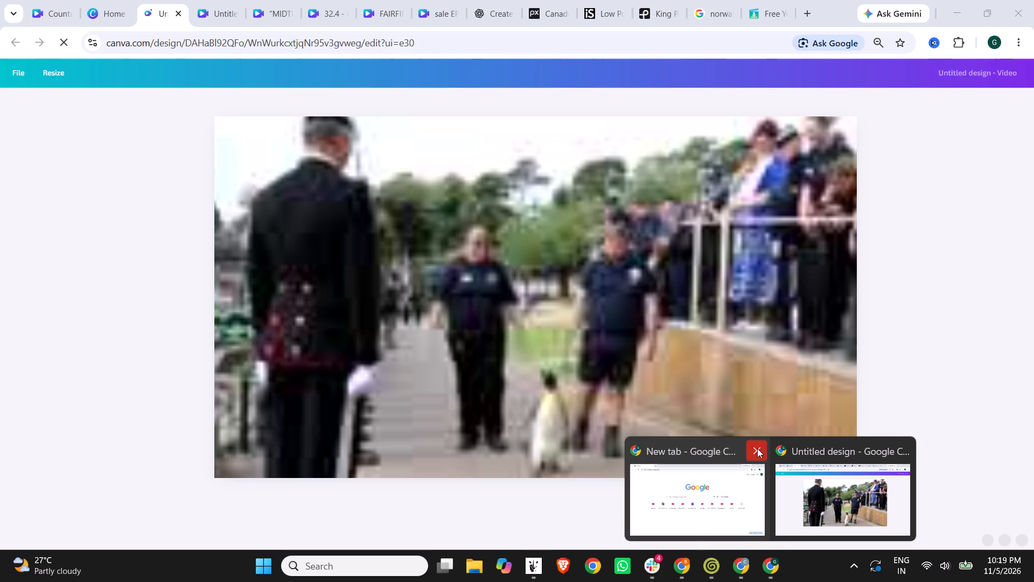
pyautogui.click(772, 490)
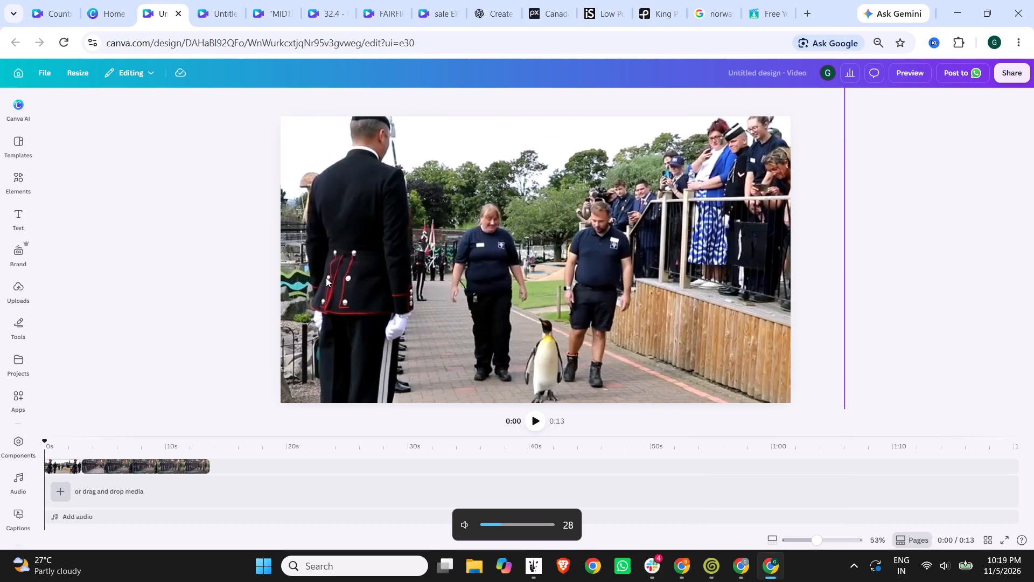
# Open the Country Facts Instagram Reel design in Canva and move the playhead to about 5.7 s.
pyautogui.scroll(5, 262, 431)
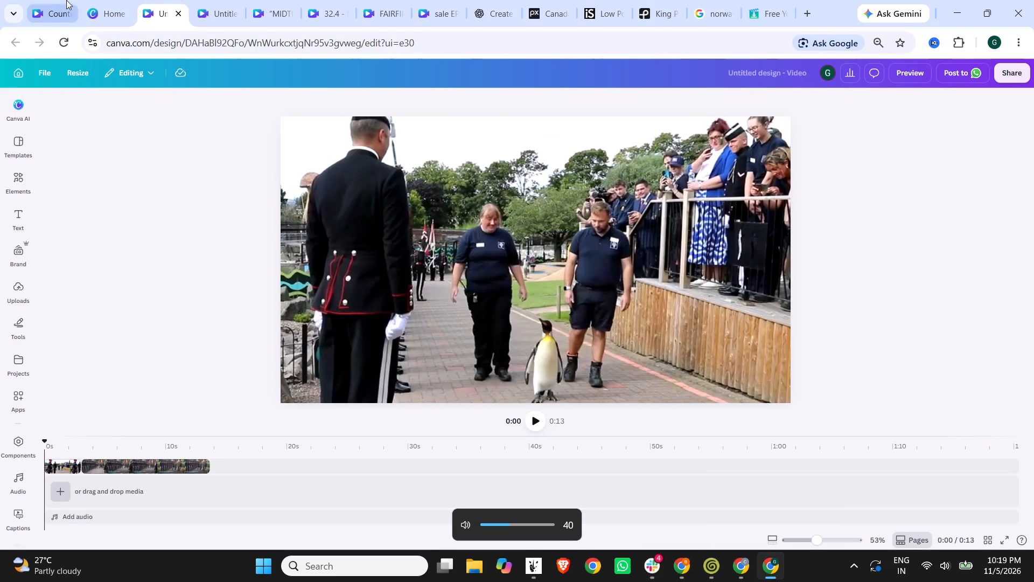
pyautogui.click(115, 0)
pyautogui.click(60, 0)
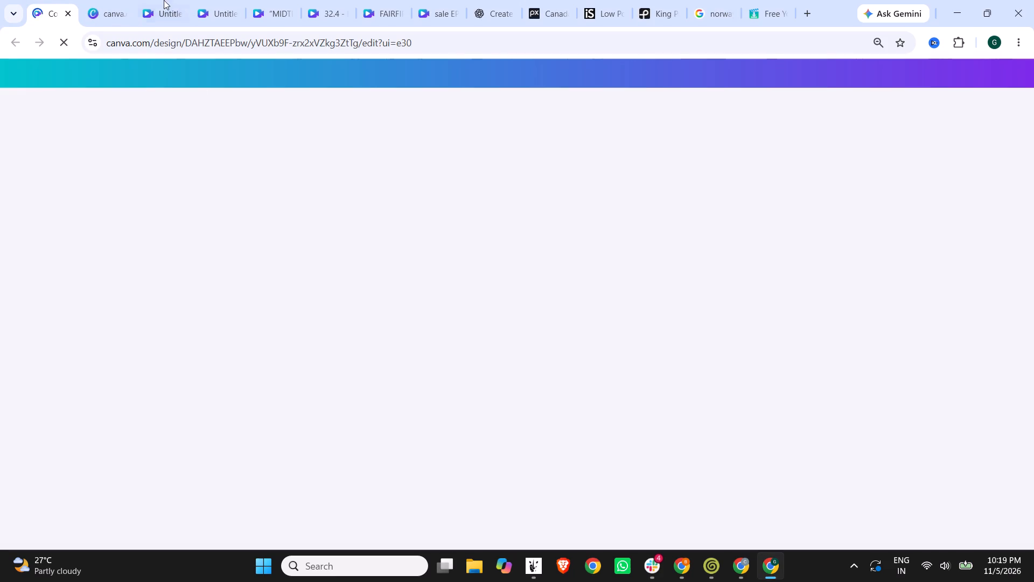
pyautogui.click(112, 0)
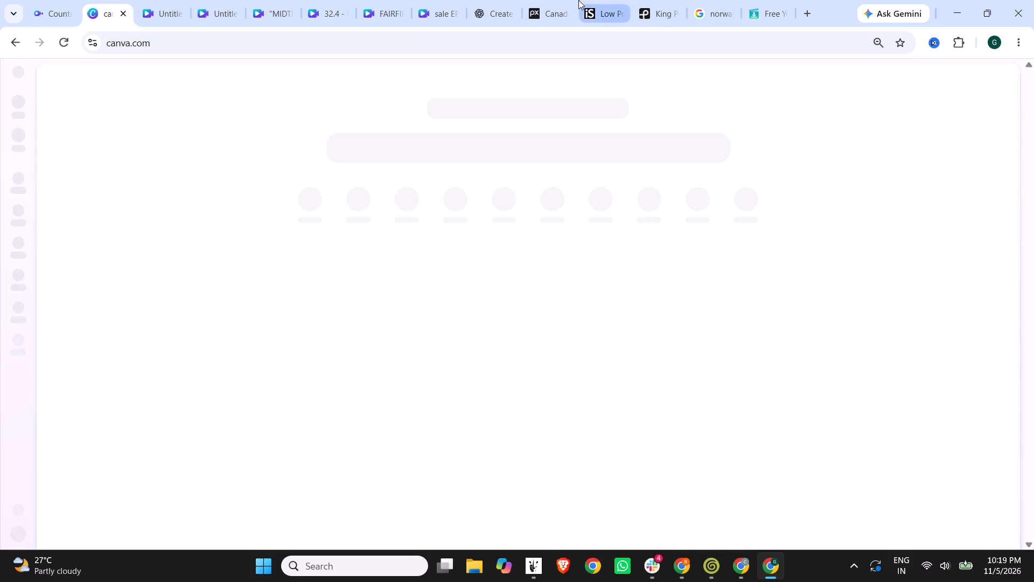
pyautogui.doubleClick(80, 0)
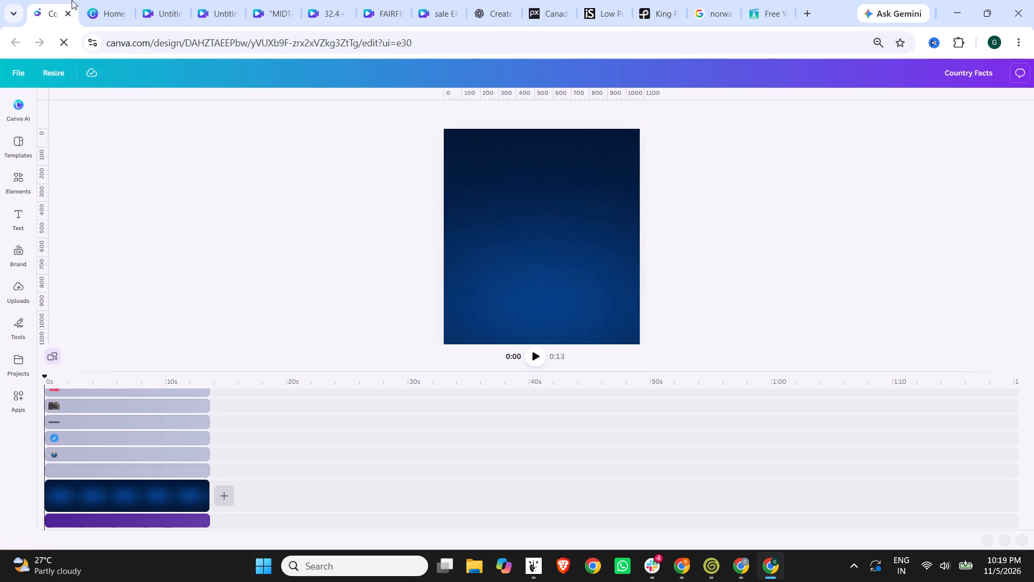
pyautogui.click(113, 380)
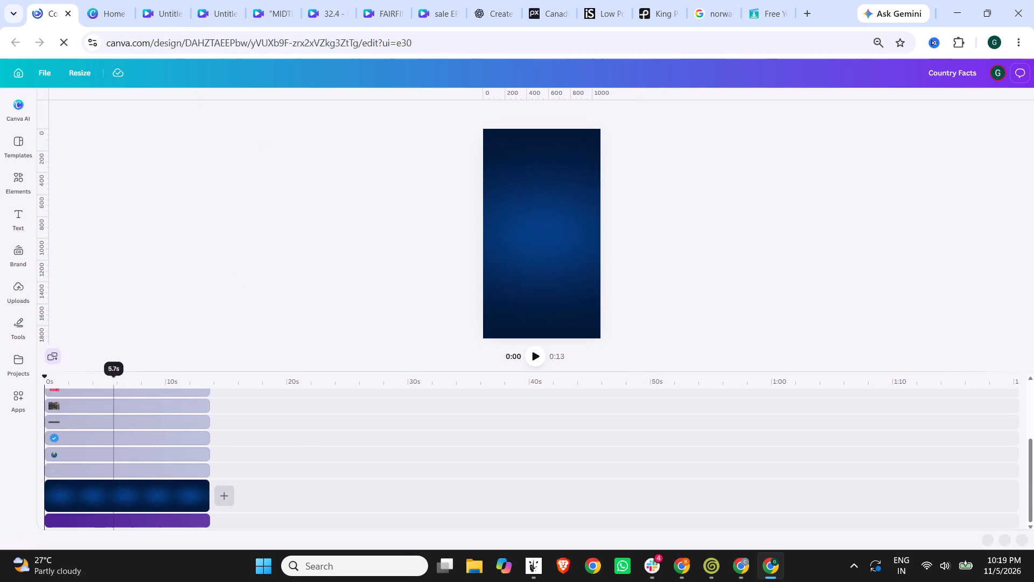
# Replace all of the Norway penguin fact text in the reel's main text box with the copied Vatican City text.
pyautogui.click(527, 202)
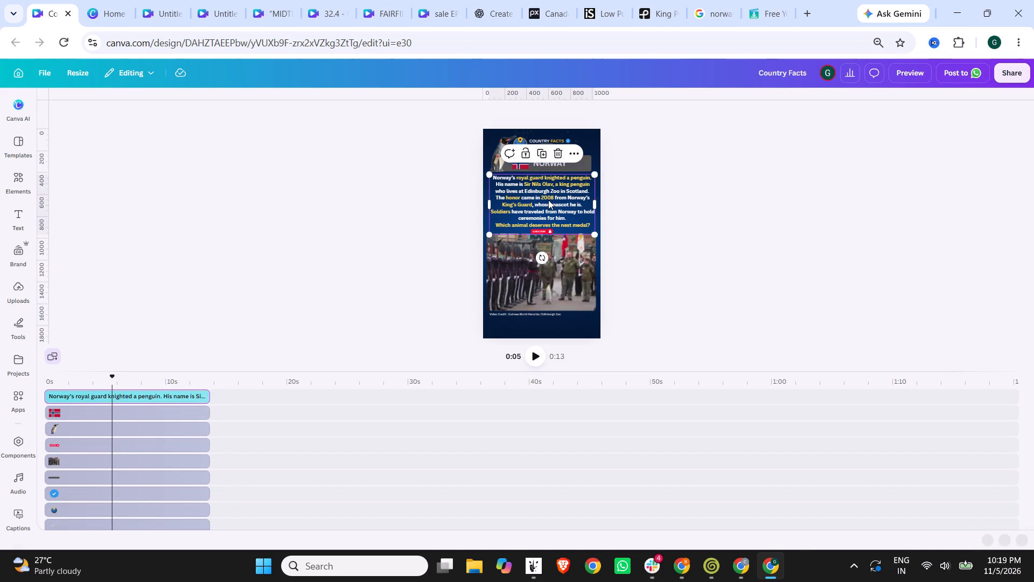
pyautogui.keyDown('ctrl'); pyautogui.scroll(3, 652, 239); pyautogui.keyUp('ctrl')
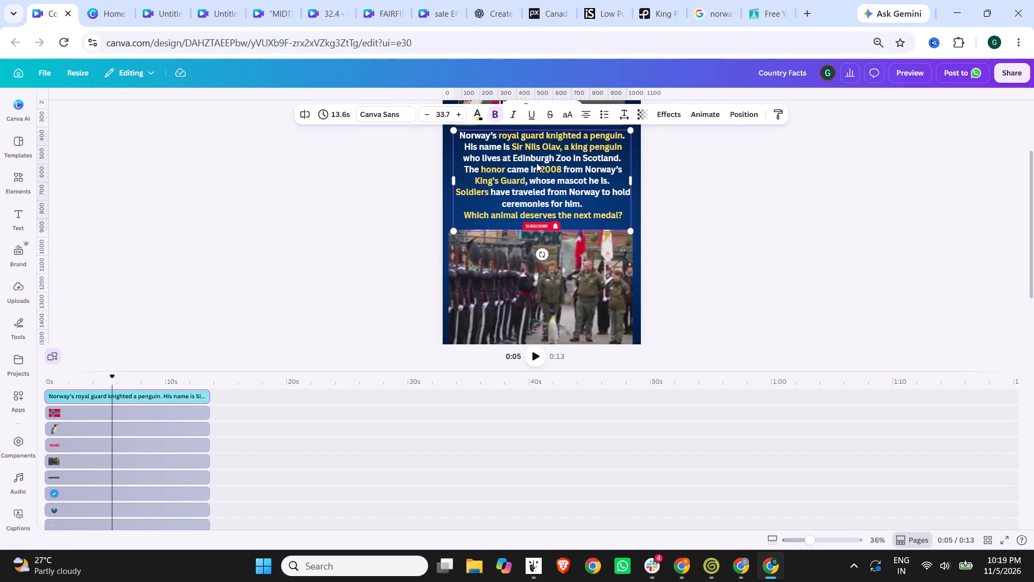
pyautogui.click(533, 157)
pyautogui.hotkey('ctrl', 'a')
pyautogui.hotkey('ctrl', 'v')
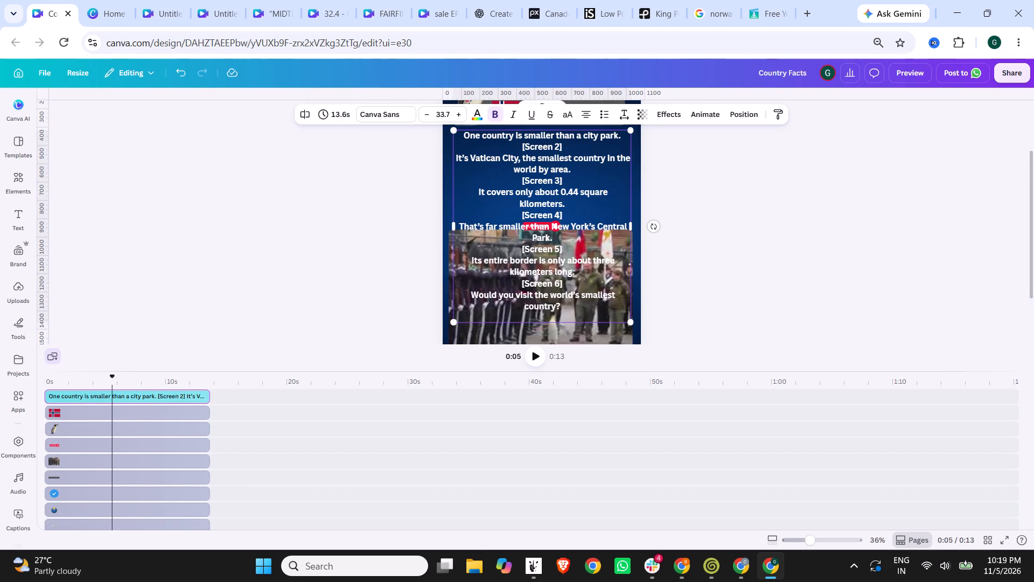
# Delete the "[Screen 2]" label from the fact text and change the first sentence's opening words to "This Country".
pyautogui.moveTo(576, 142); pyautogui.dragTo(481, 147)
pyautogui.press('BackSpace')
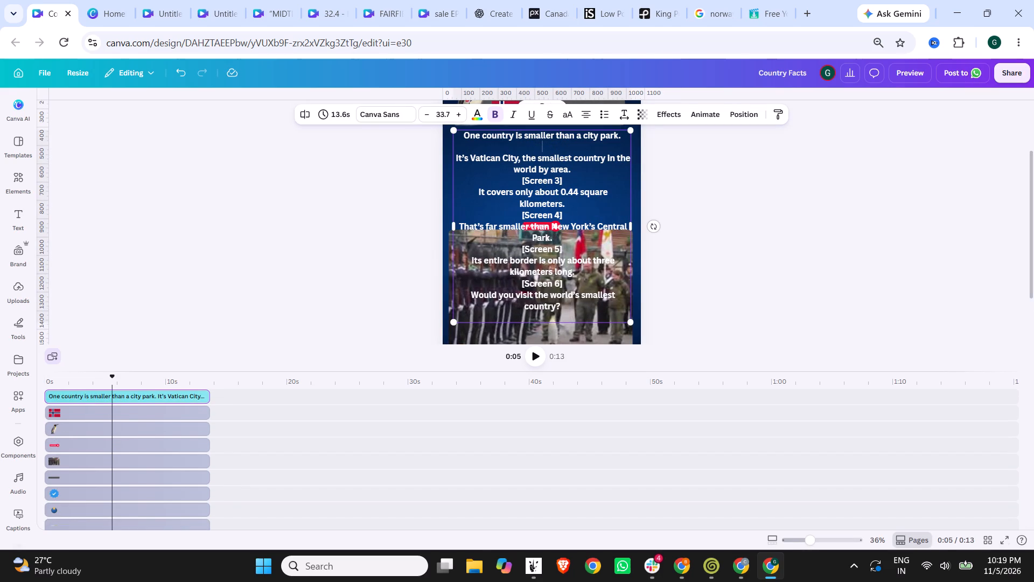
pyautogui.moveTo(487, 135); pyautogui.dragTo(476, 136)
pyautogui.moveTo(476, 136); pyautogui.dragTo(456, 137)
pyautogui.write('This C')
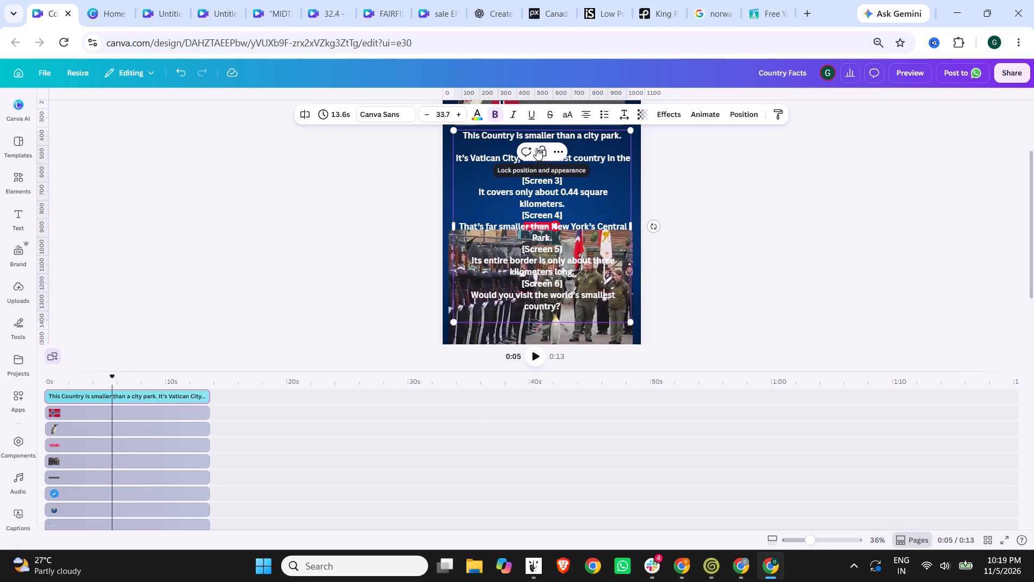
# Delete the sentence "It's Vatican City, the smallest country in the world by area." together with the "[Screen 3]" label.
pyautogui.click(597, 149)
pyautogui.click(596, 170)
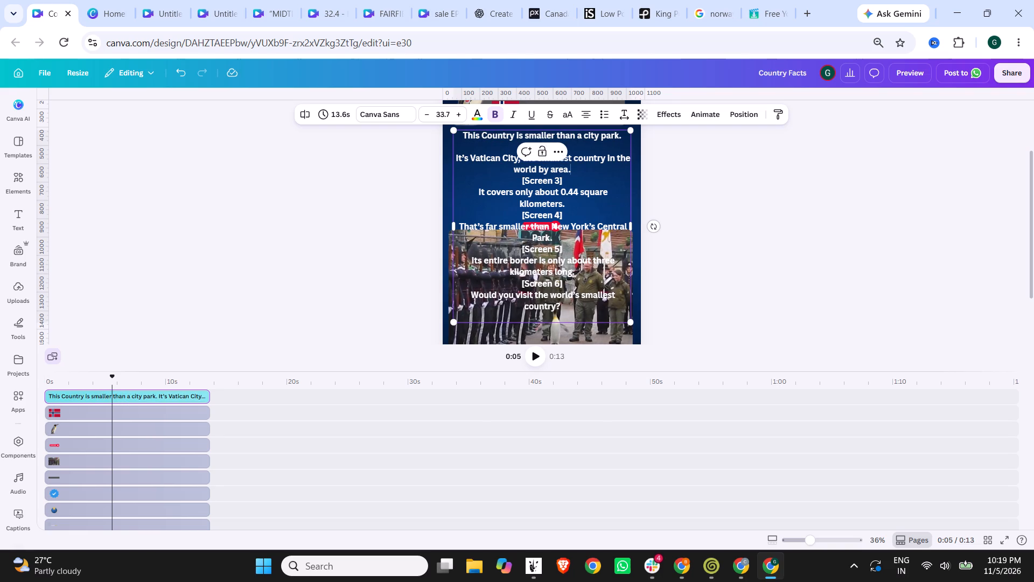
pyautogui.click(517, 183)
pyautogui.moveTo(571, 182); pyautogui.dragTo(460, 166)
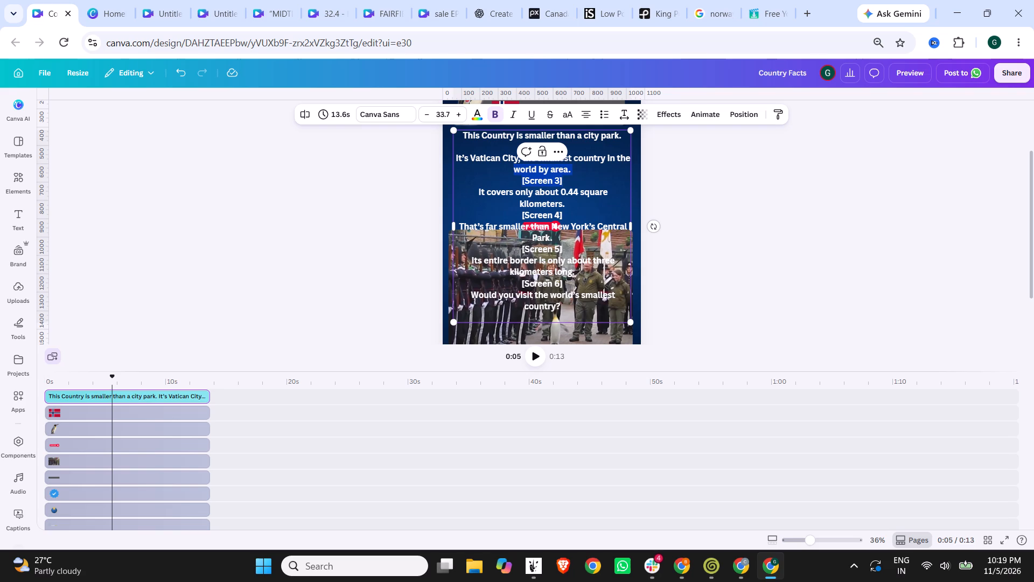
pyautogui.moveTo(460, 166); pyautogui.dragTo(449, 159)
pyautogui.click(568, 170)
pyautogui.moveTo(577, 178); pyautogui.dragTo(472, 156)
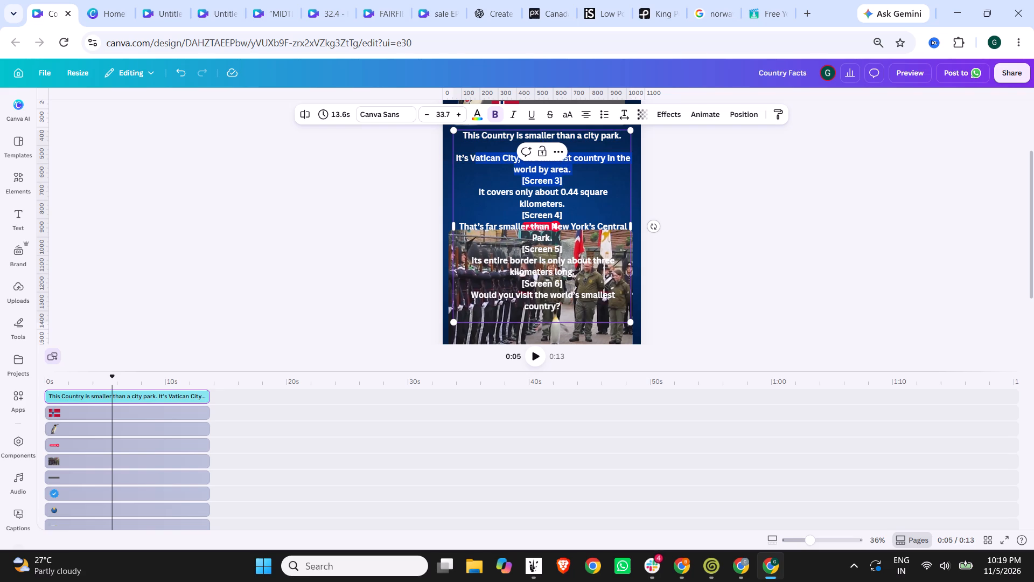
pyautogui.moveTo(472, 156); pyautogui.dragTo(454, 156)
pyautogui.press('BackSpace')
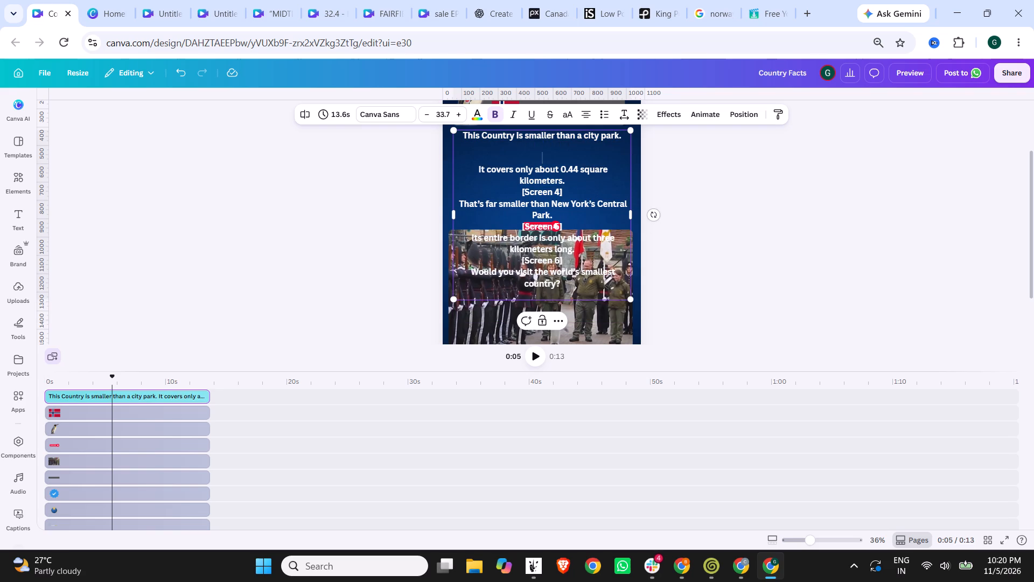
# Delete the "[Screen 4]" and "[Screen 5]" labels from the fact text, closing the gap before "That's far smaller".
pyautogui.moveTo(574, 192); pyautogui.dragTo(487, 189)
pyautogui.press('BackSpace')
pyautogui.moveTo(581, 227); pyautogui.dragTo(493, 230)
pyautogui.press('BackSpace')
pyautogui.click(544, 190)
pyautogui.press('BackSpace')
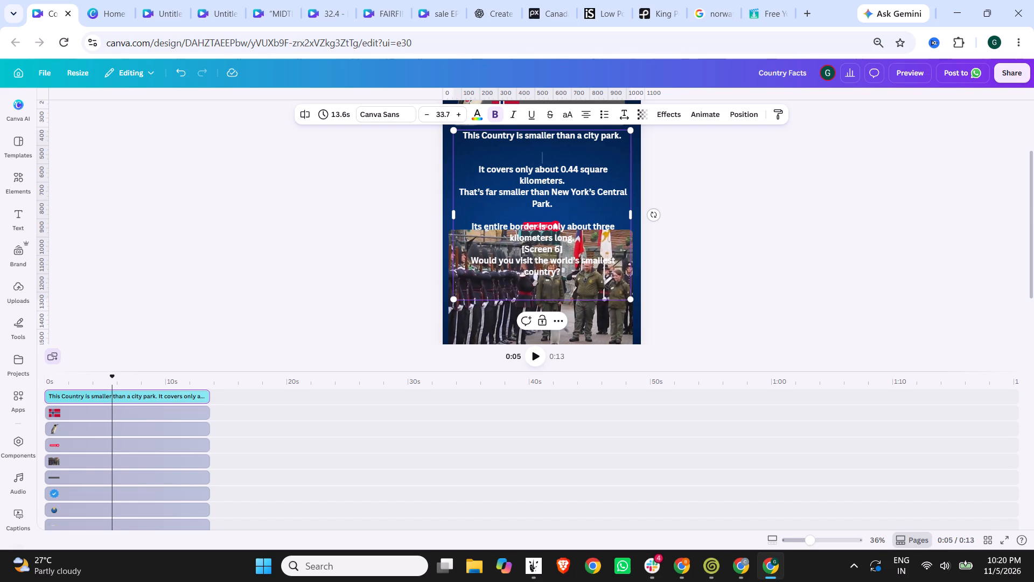
# Remove the extra empty lines and join the area, Central Park and border sentences into one continuous paragraph.
pyautogui.click(533, 157)
pyautogui.press('BackSpace')
pyautogui.click(556, 203)
pyautogui.press('BackSpace')
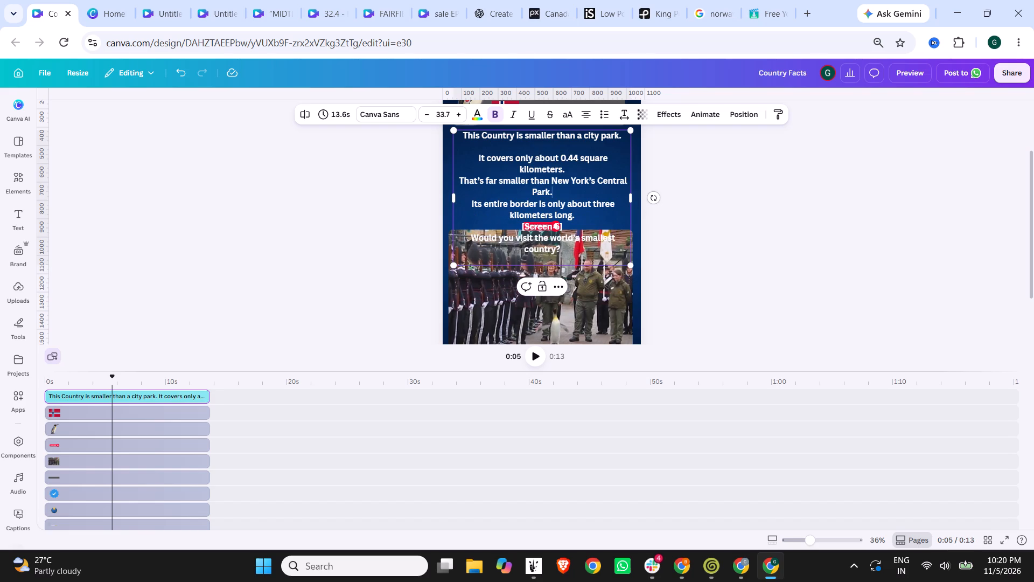
pyautogui.click(571, 169)
pyautogui.press('Delete')
pyautogui.click(585, 179)
pyautogui.press('Delete')
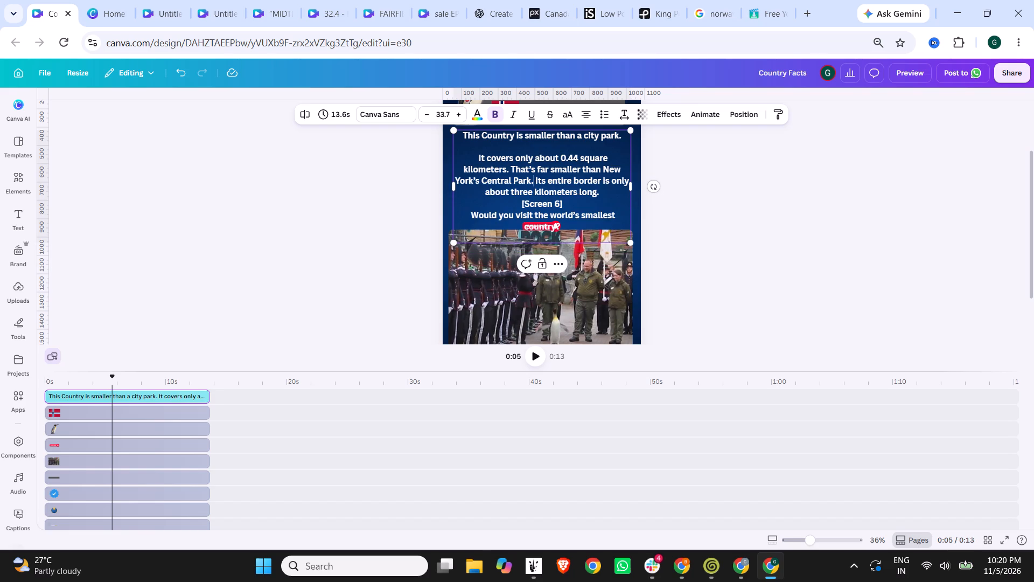
# Delete the "[Screen 6]" label and its line above the closing question.
pyautogui.moveTo(579, 205); pyautogui.dragTo(504, 206)
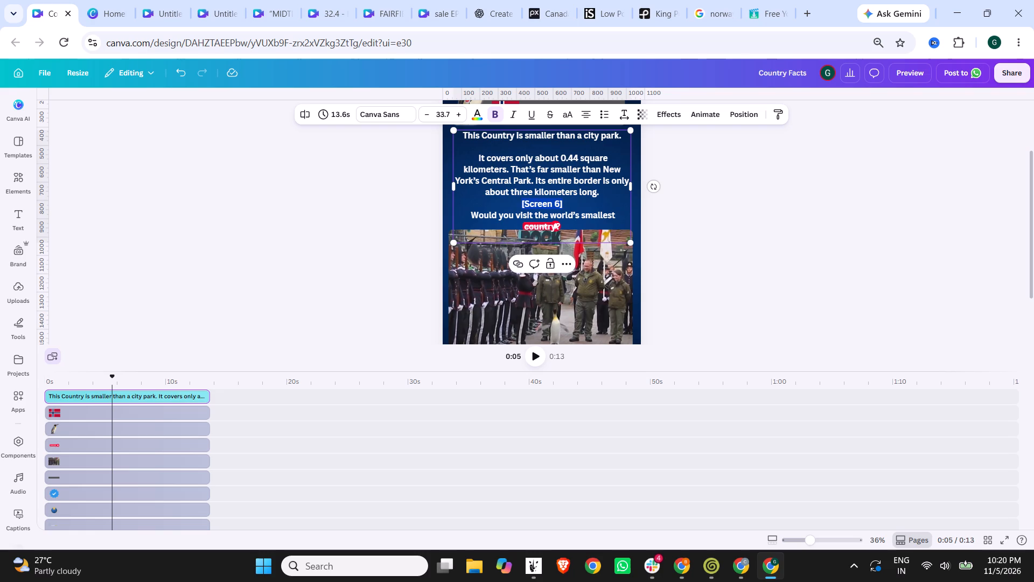
pyautogui.press('BackSpace')
pyautogui.press('BackSpace')
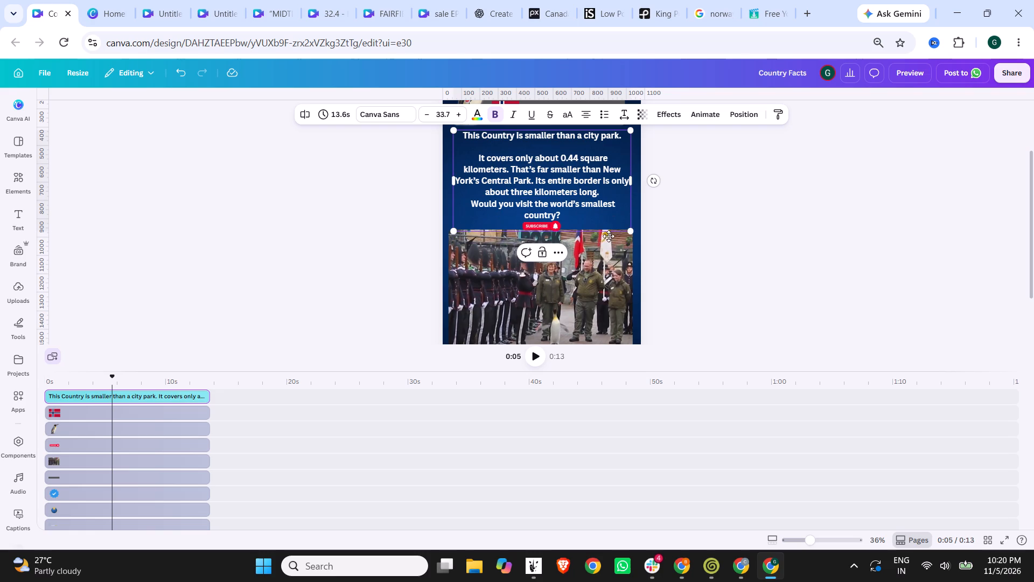
# Remove the blank line between "This Country is smaller than a city park." and "It covers only about 0.44 square kilometers.".
pyautogui.click(535, 152)
pyautogui.click(550, 147)
pyautogui.press('BackSpace')
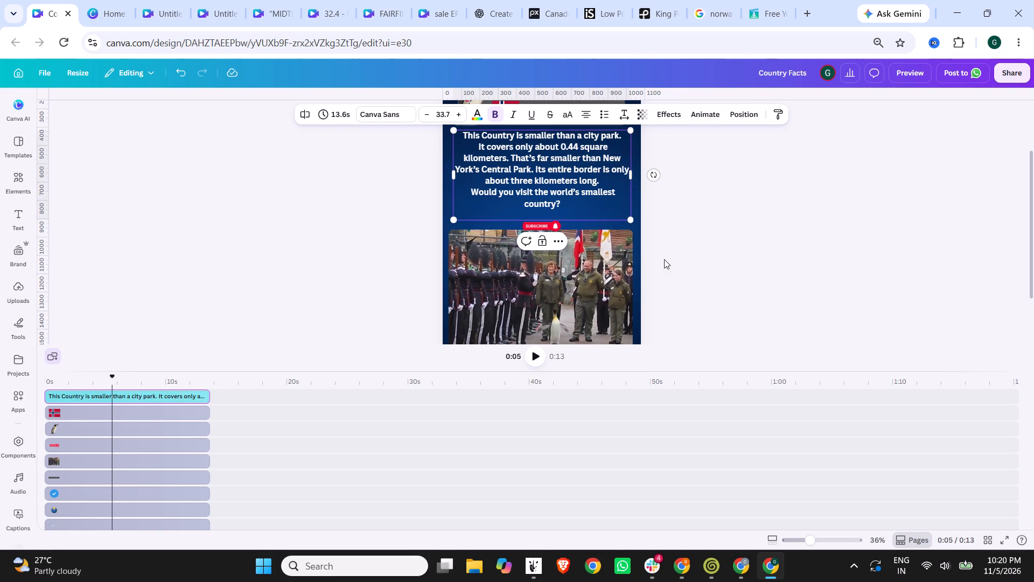
pyautogui.click(711, 217)
# Break the closing question so that "world's smallest country?" starts on its own line.
pyautogui.doubleClick(544, 195)
pyautogui.click(550, 195)
pyautogui.press('Return')
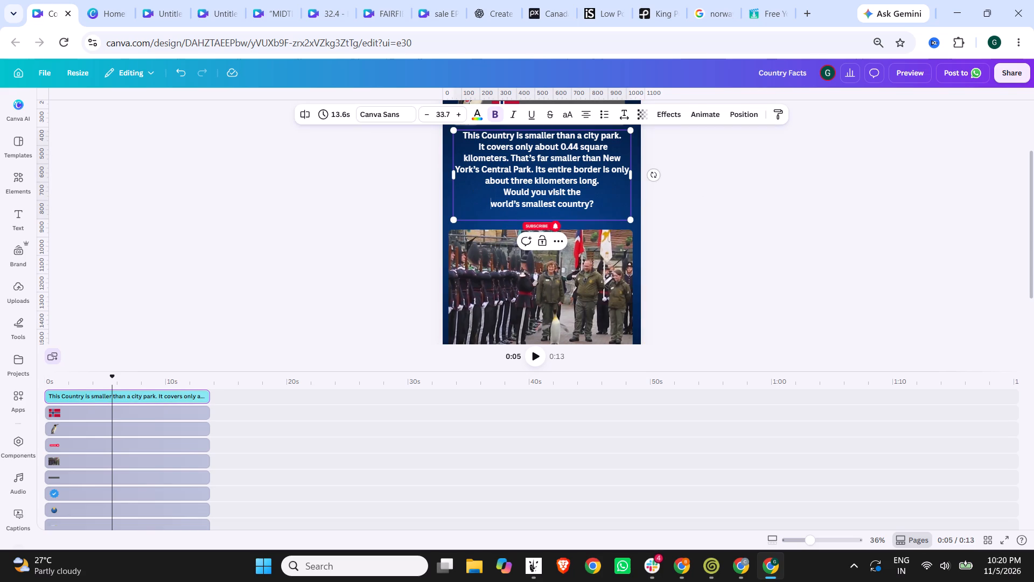
# Colour the words "world's smallest country?" yellow.
pyautogui.click(678, 210)
pyautogui.click(583, 202)
pyautogui.click(596, 205)
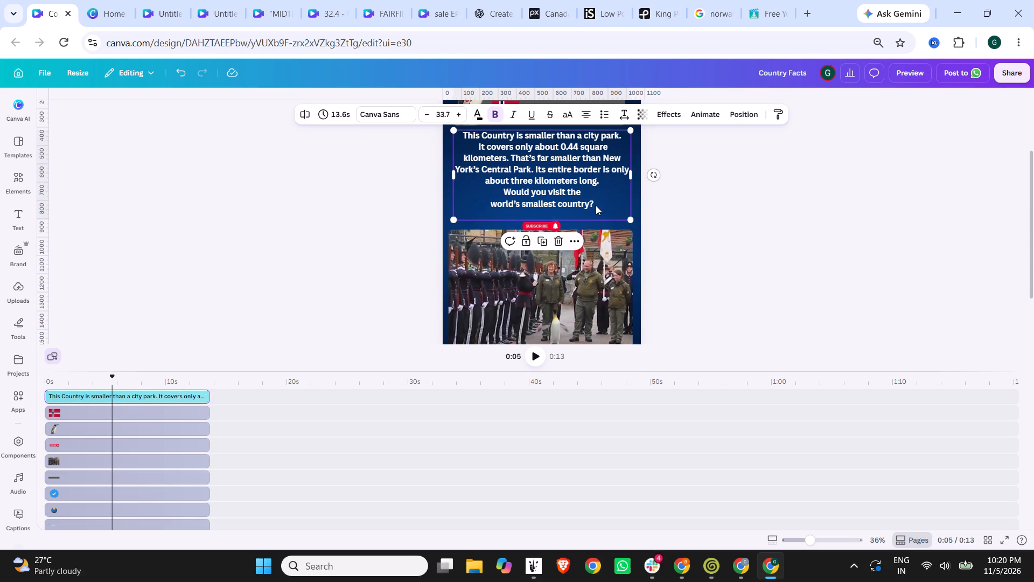
pyautogui.moveTo(594, 204); pyautogui.dragTo(487, 204)
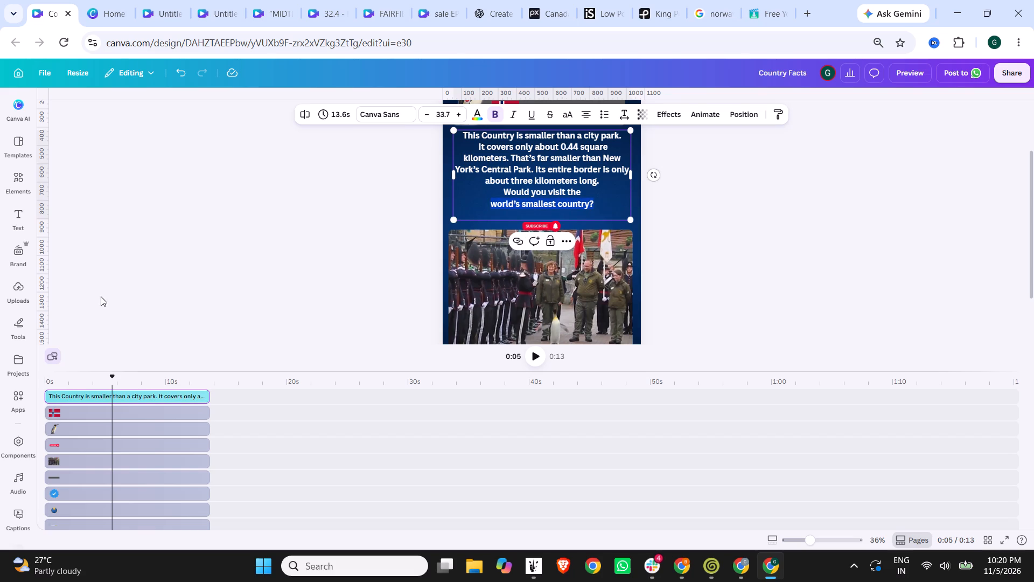
pyautogui.click(476, 115)
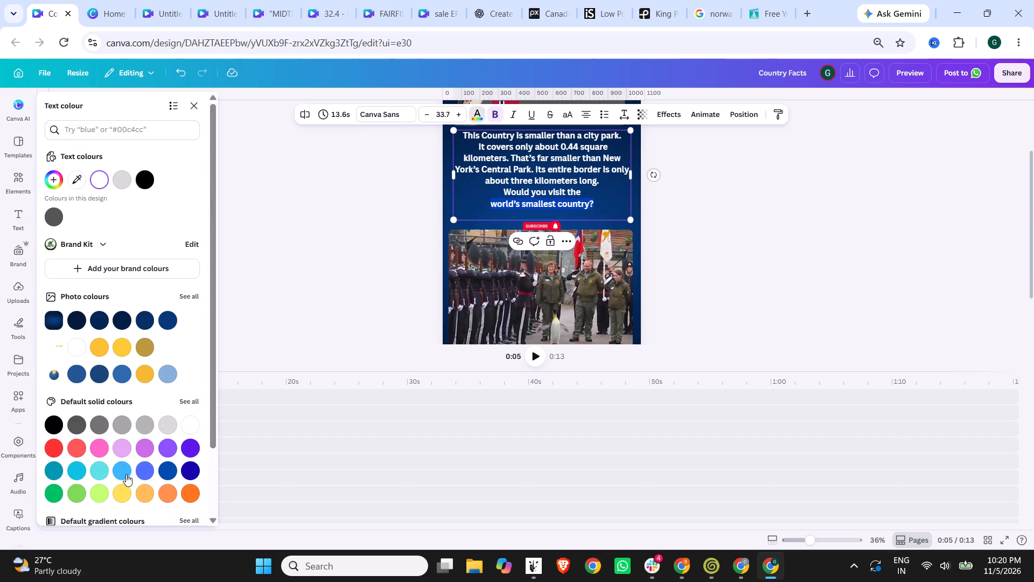
pyautogui.click(125, 488)
# Reword the closing question as "Have you visited the World's smallest country?" with a capital W in "World's".
pyautogui.click(532, 193)
pyautogui.moveTo(528, 192); pyautogui.dragTo(525, 192)
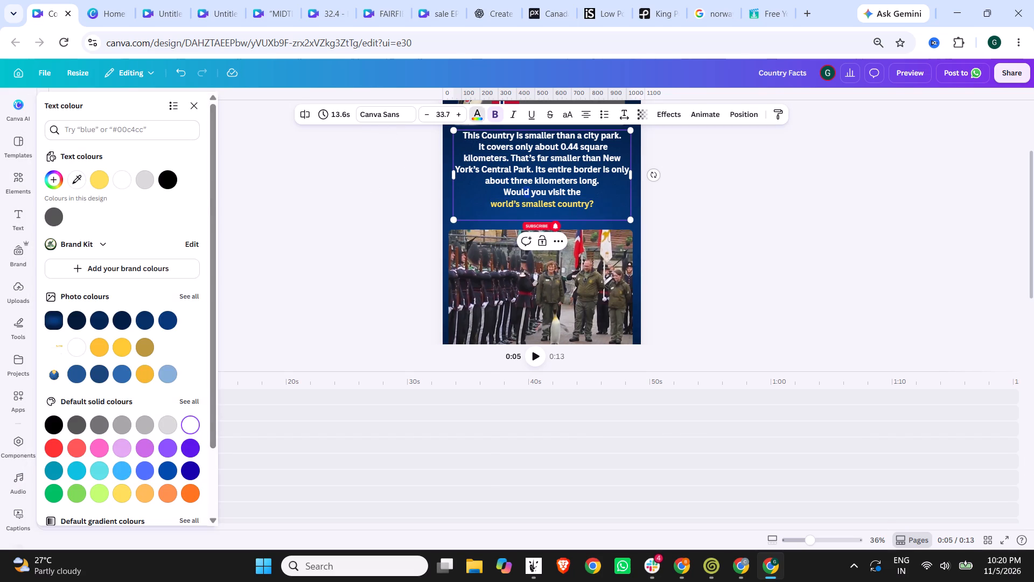
pyautogui.moveTo(525, 192); pyautogui.dragTo(502, 191)
pyautogui.write('Have')
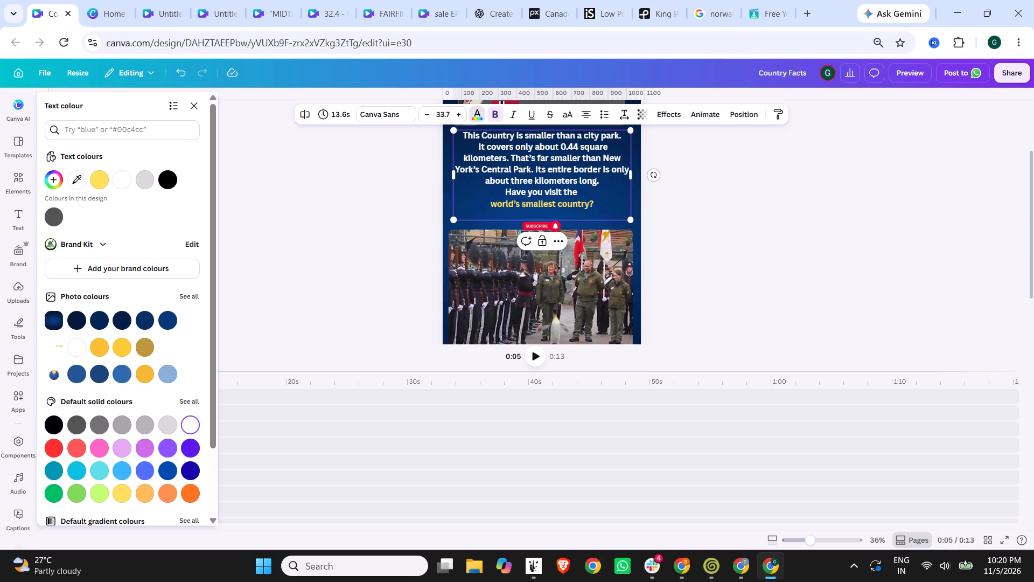
pyautogui.click(561, 191)
pyautogui.press('e')
pyautogui.press('d')
pyautogui.moveTo(586, 189); pyautogui.dragTo(579, 189)
pyautogui.moveTo(579, 189); pyautogui.dragTo(579, 189)
pyautogui.click(496, 206)
pyautogui.hotkey('shift', 'w')
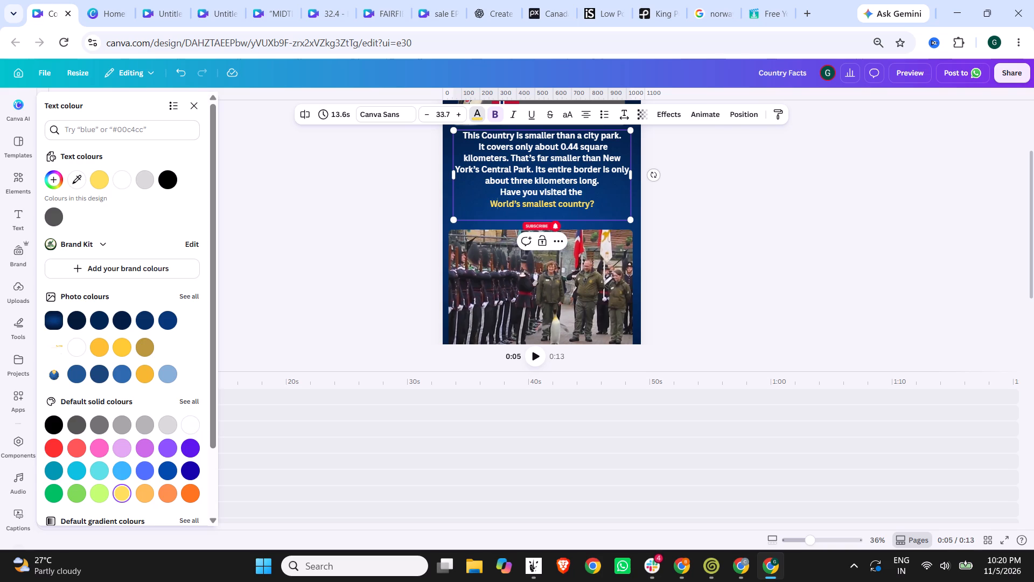
# Colour the phrase "smaller than a city park" in the first sentence yellow.
pyautogui.scroll(2, 585, 197)
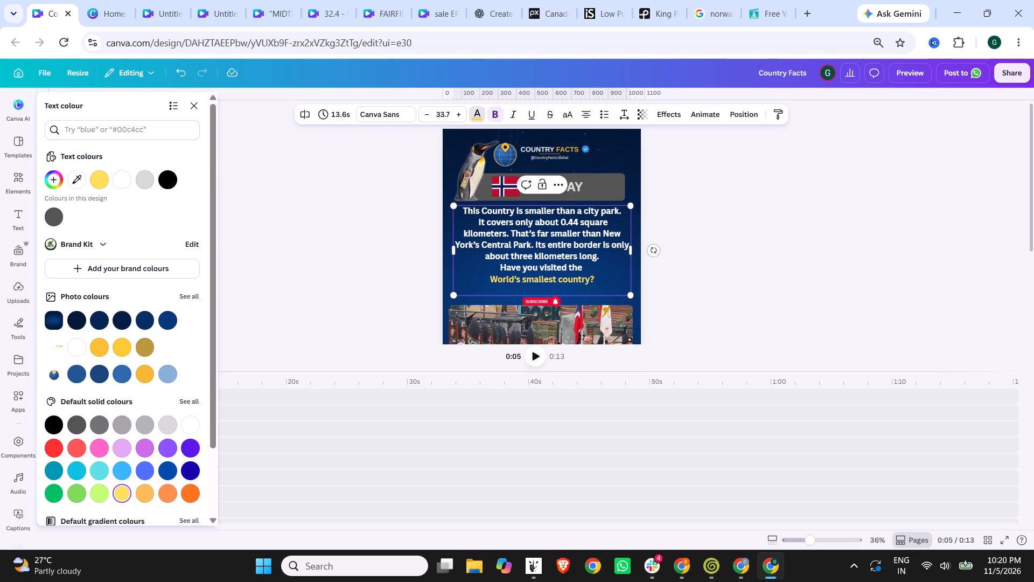
pyautogui.moveTo(523, 210); pyautogui.dragTo(617, 210)
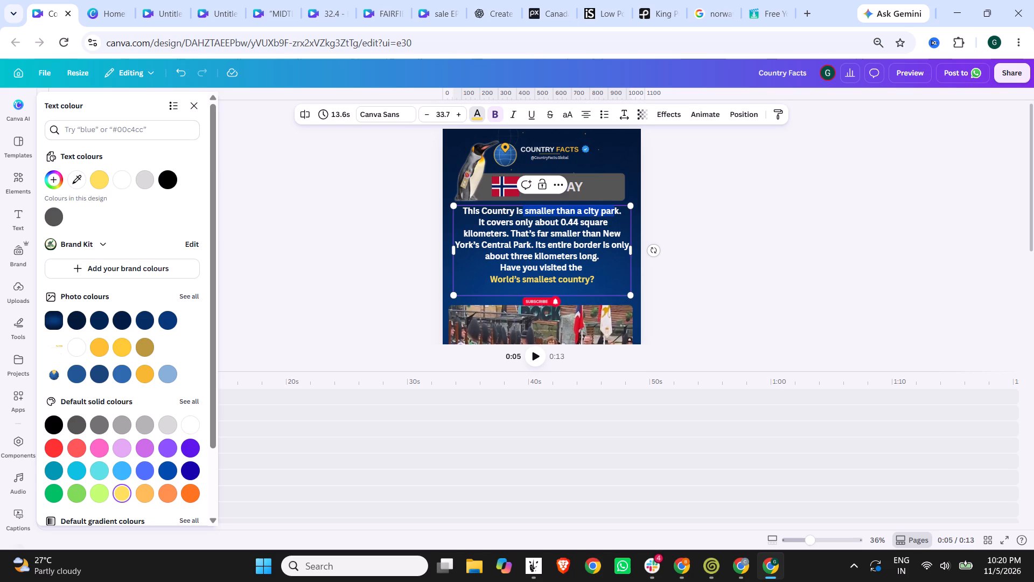
pyautogui.moveTo(617, 210); pyautogui.dragTo(617, 210)
pyautogui.click(105, 185)
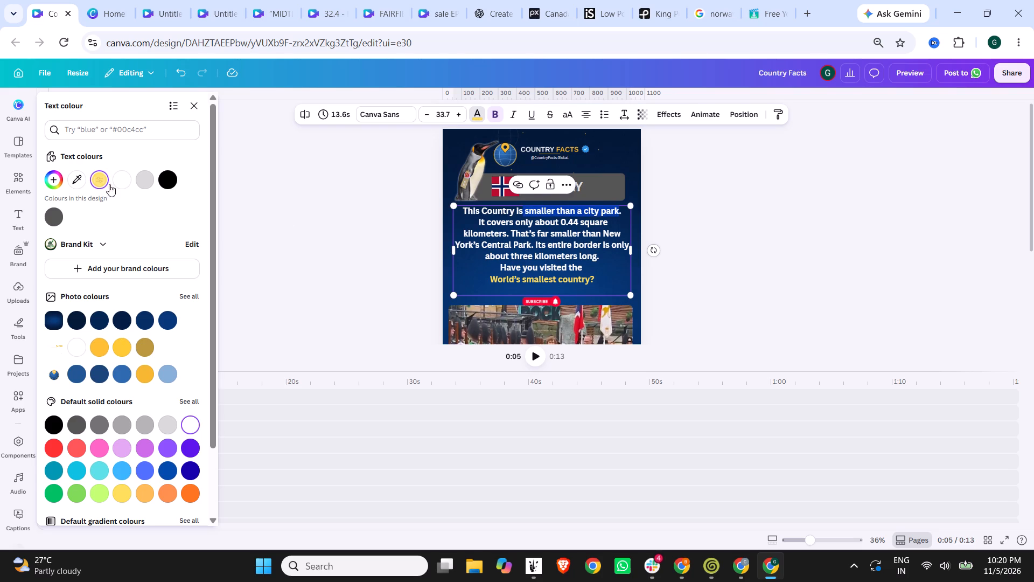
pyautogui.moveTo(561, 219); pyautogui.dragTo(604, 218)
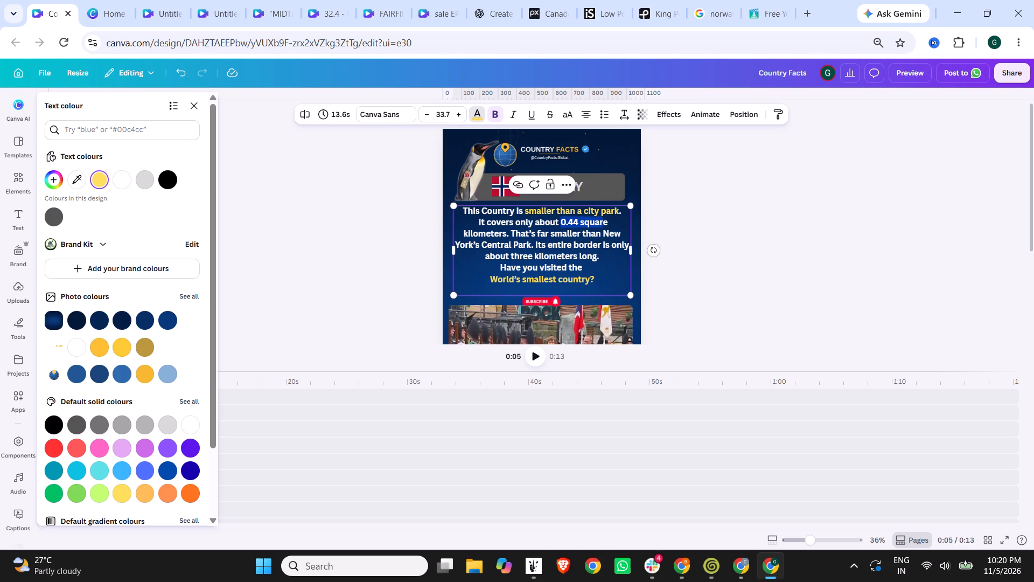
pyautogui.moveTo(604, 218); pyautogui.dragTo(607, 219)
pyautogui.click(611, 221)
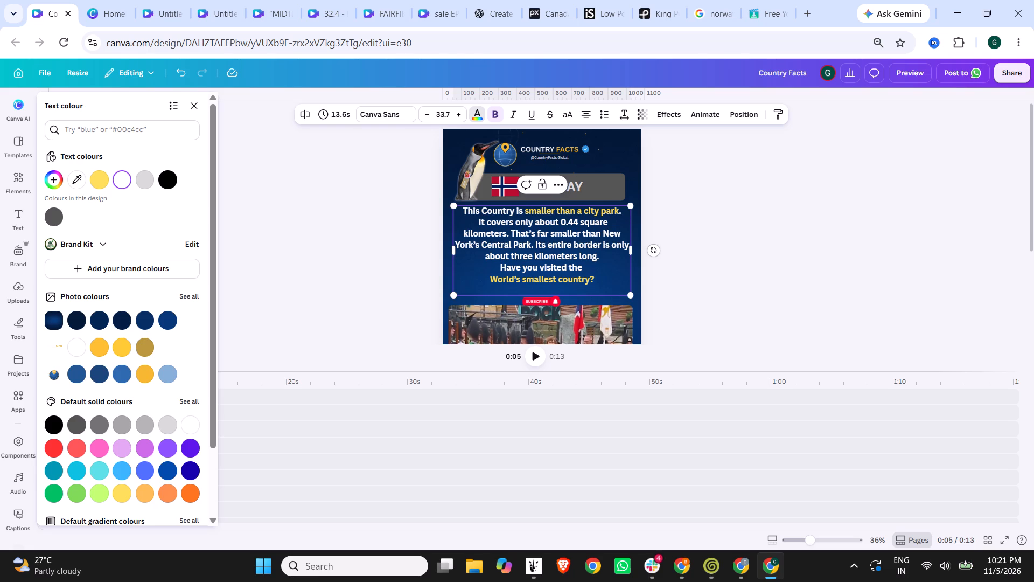
# Start a new line before "New York's Central Park" and colour that phrase yellow.
pyautogui.click(603, 230)
pyautogui.press('Return')
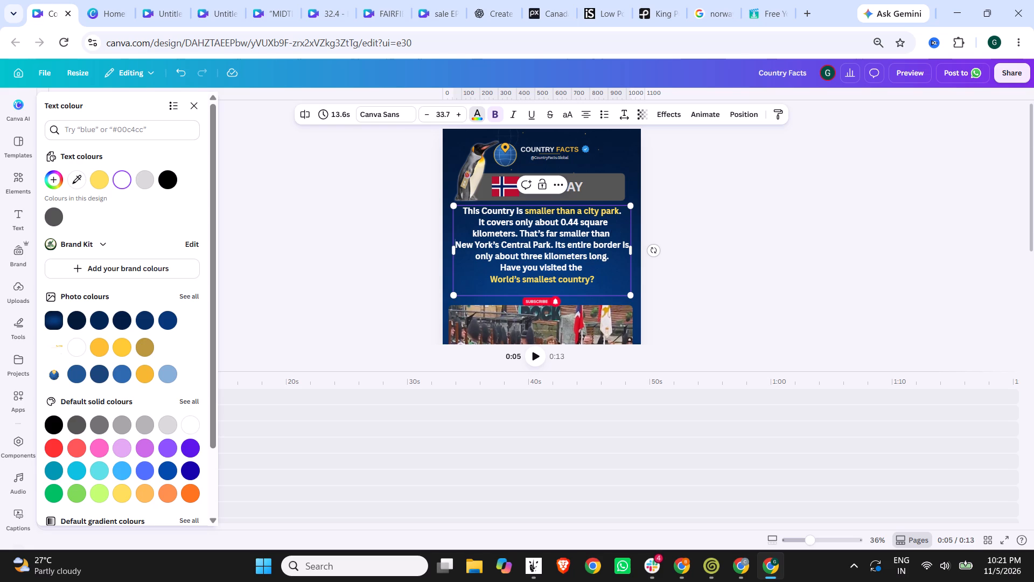
pyautogui.moveTo(549, 245); pyautogui.dragTo(457, 245)
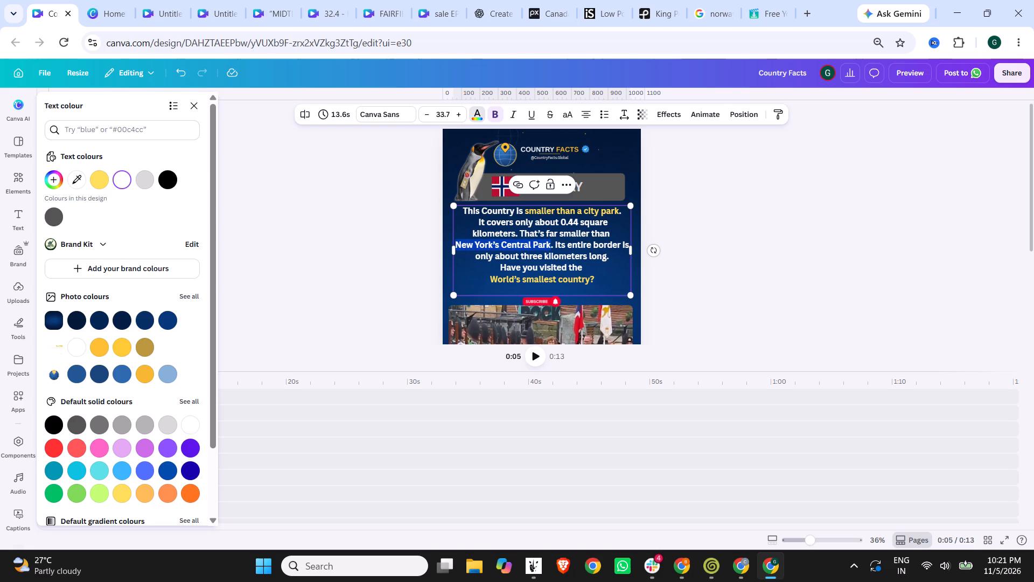
pyautogui.click(99, 172)
pyautogui.click(599, 245)
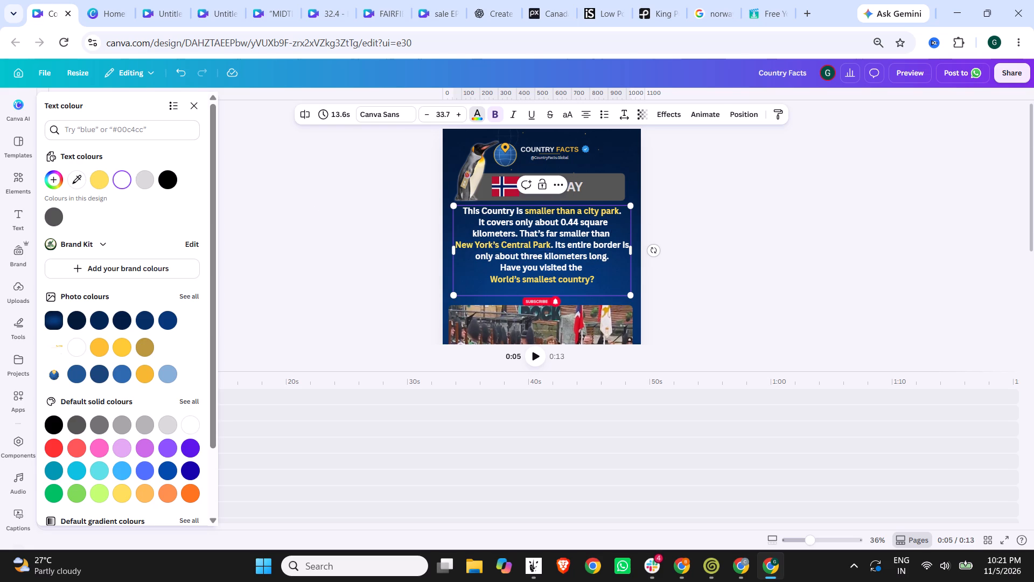
# Colour the phrase "three kilometers long" in the border sentence yellow.
pyautogui.moveTo(520, 257); pyautogui.dragTo(610, 258)
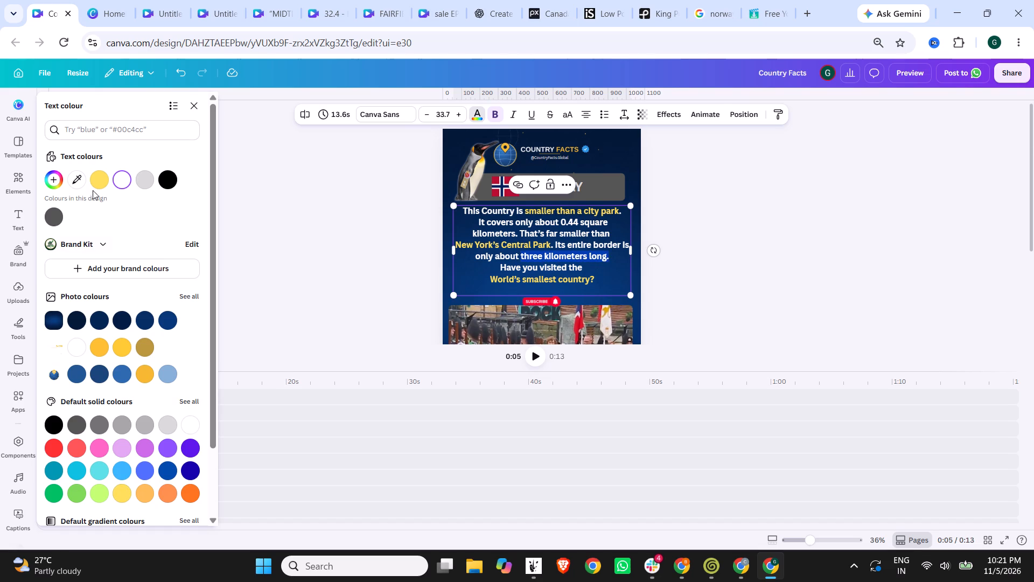
pyautogui.click(99, 183)
pyautogui.click(616, 274)
pyautogui.click(714, 271)
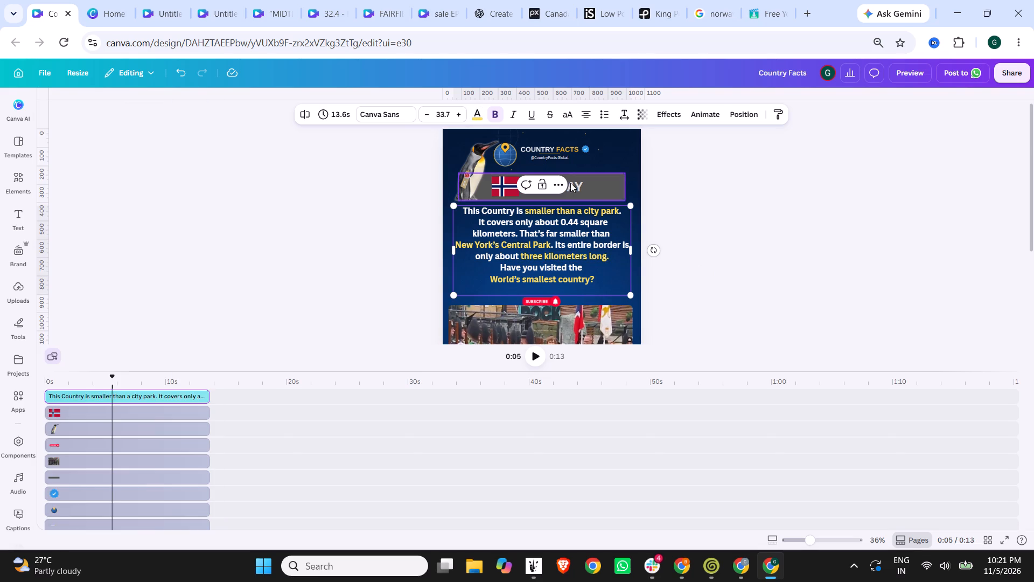
# Replace the country name in the grey title banner with "VATICAN CITY".
pyautogui.doubleClick(572, 184)
pyautogui.hotkey('ctrl', 'a')
pyautogui.write('VATICAN CITY')
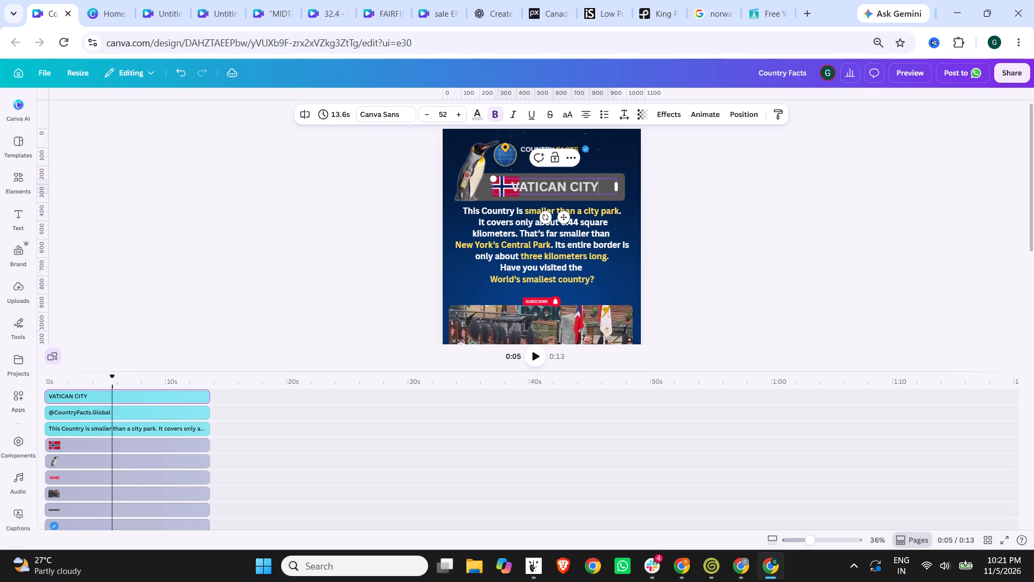
# Delete the penguin image beside the logo at the top of the reel.
pyautogui.click(483, 157)
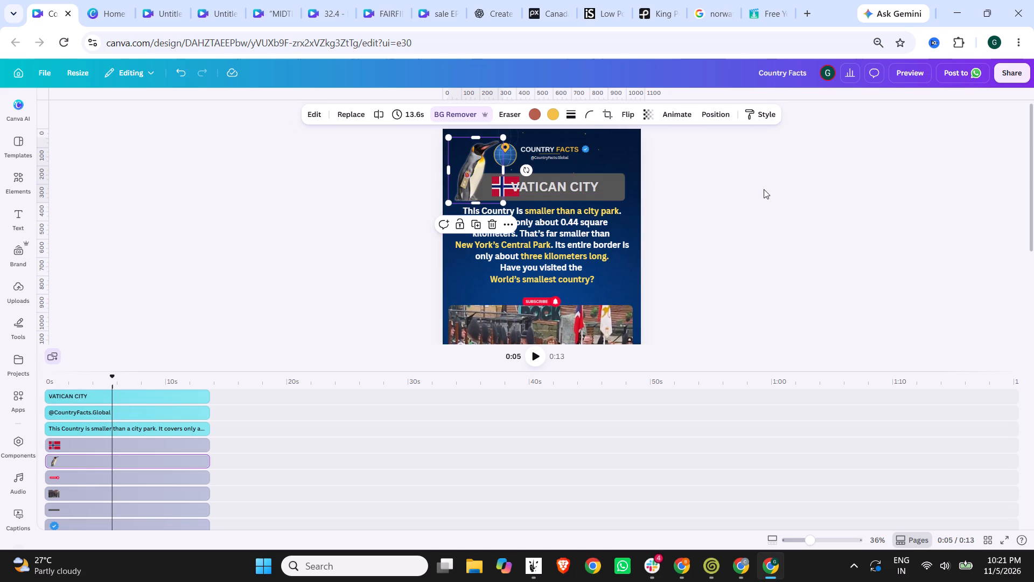
pyautogui.press('Delete')
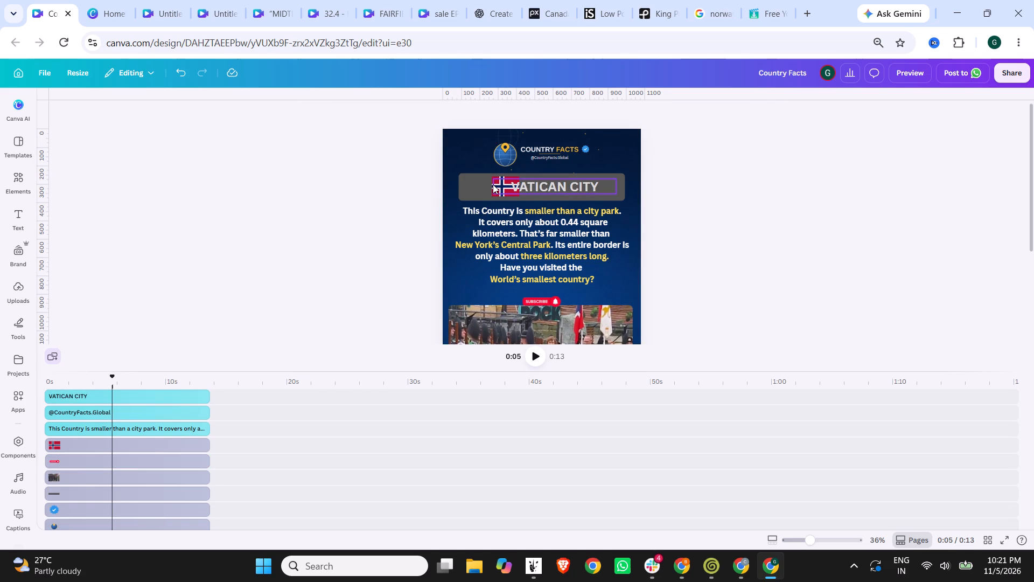
# Switch to the browser tab with the Norway flag image search and search Google Images for "vatican city flag".
pyautogui.click(729, 0)
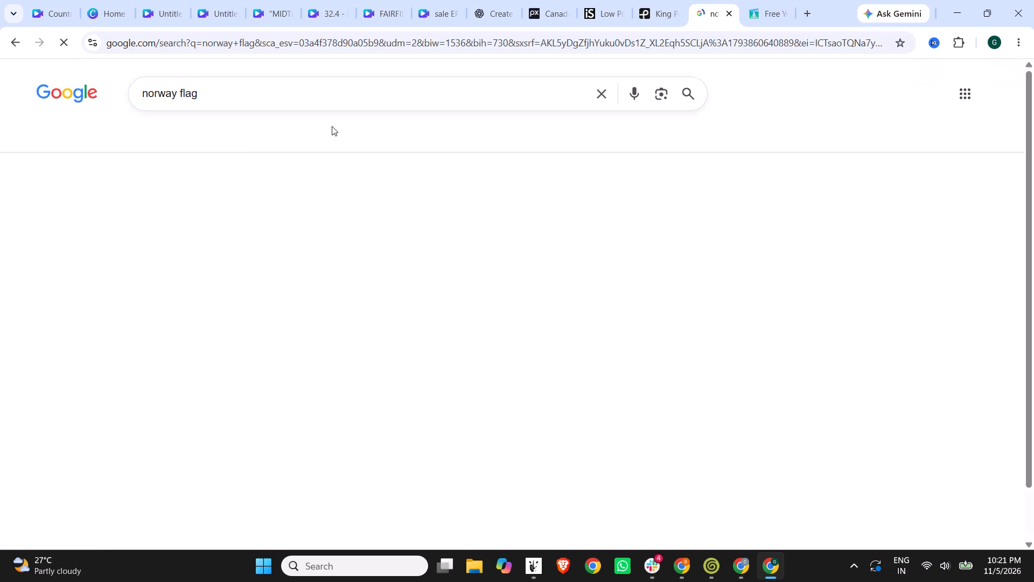
pyautogui.moveTo(177, 91); pyautogui.dragTo(38, 105)
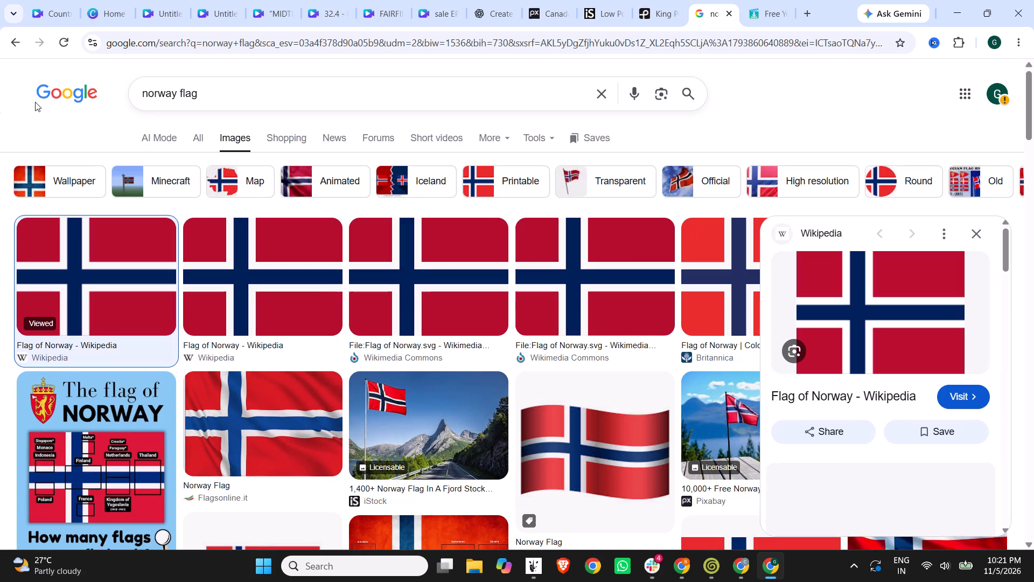
pyautogui.write('vatican')
pyautogui.press('space')
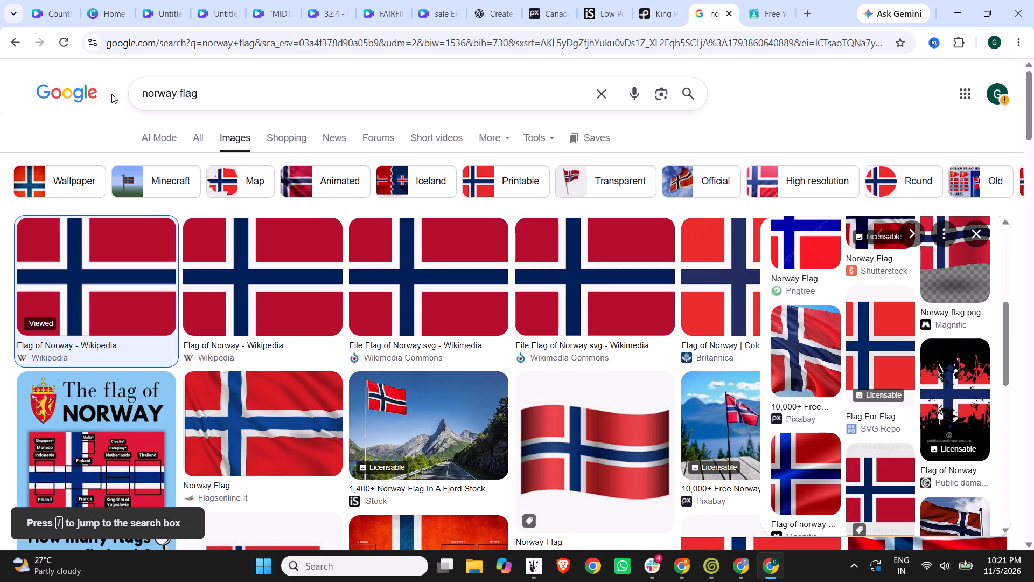
pyautogui.click(183, 93)
pyautogui.moveTo(178, 93); pyautogui.dragTo(63, 95)
pyautogui.write('catican')
pyautogui.press('BackSpace')
pyautogui.press('BackSpace')
pyautogui.press('BackSpace')
pyautogui.press('BackSpace')
pyautogui.press('BackSpace')
pyautogui.press('BackSpace')
pyautogui.press('BackSpace')
pyautogui.press('BackSpace')
pyautogui.press('BackSpace')
pyautogui.write('vatican s')
pyautogui.press('BackSpace')
pyautogui.write('city')
pyautogui.press('Return')
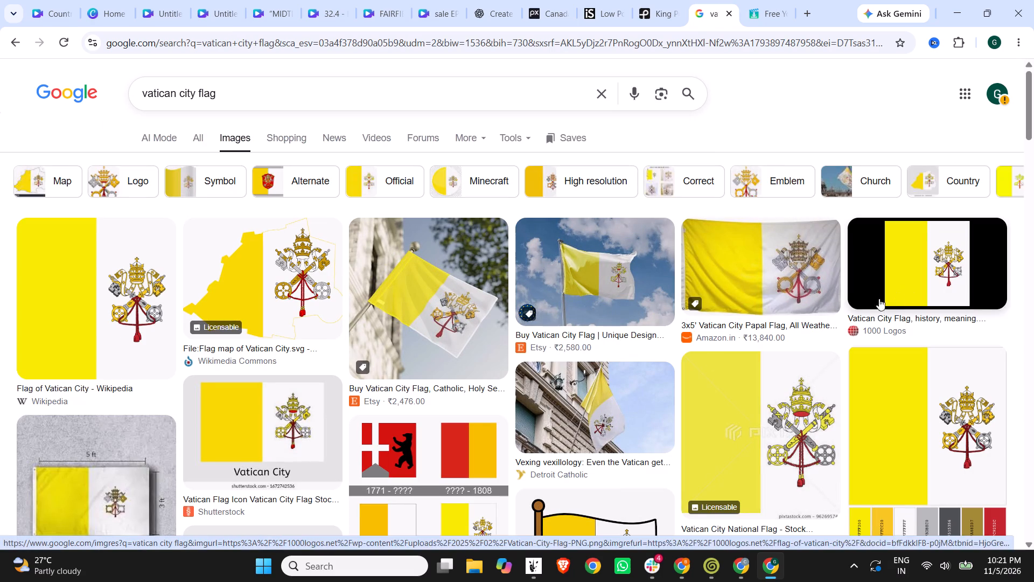
# Copy the Wikipedia image of the Vatican City flag and paste it into the Country Facts design in Canva.
pyautogui.click(69, 306)
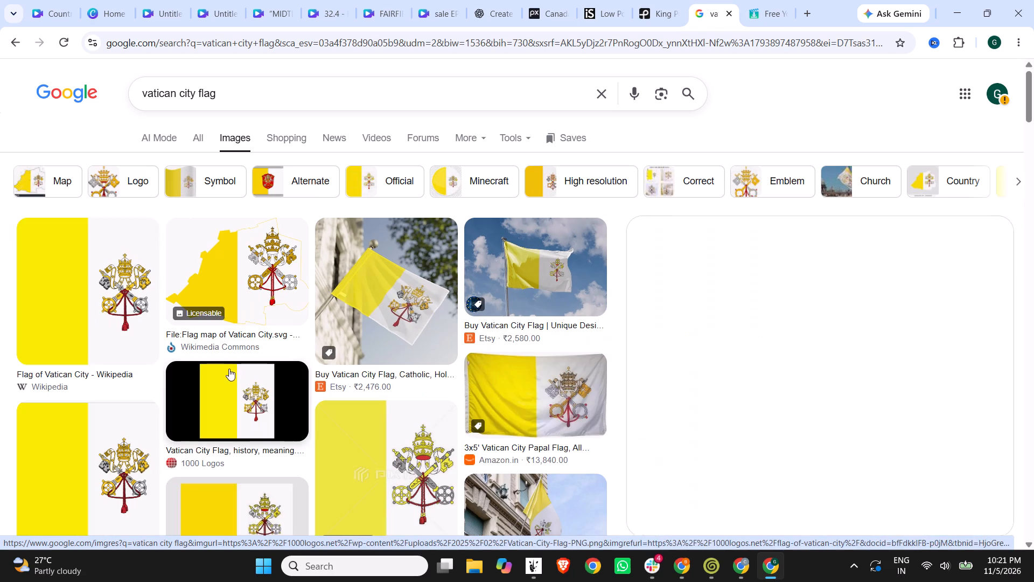
pyautogui.rightClick(786, 304)
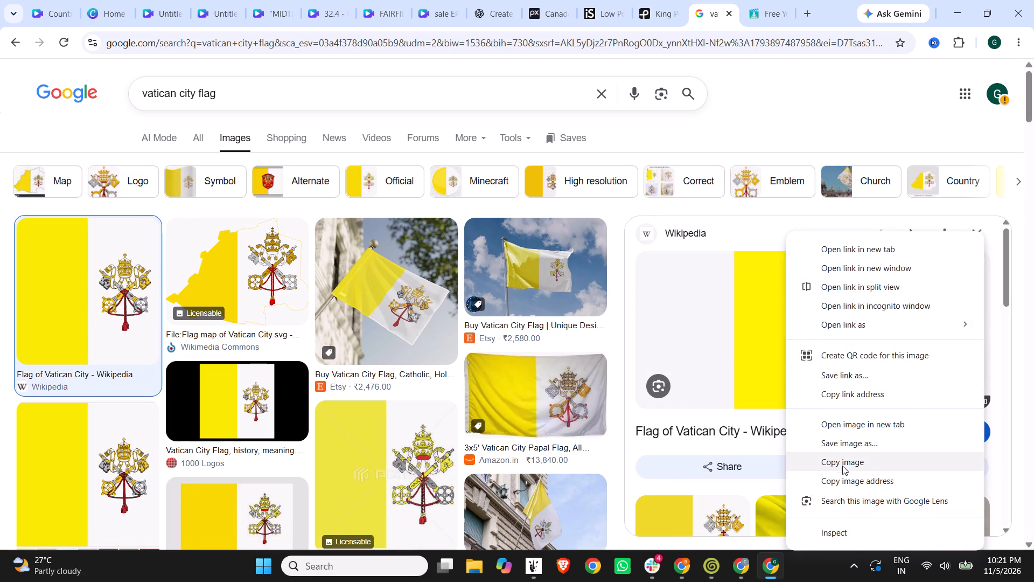
pyautogui.click(842, 466)
pyautogui.click(58, 0)
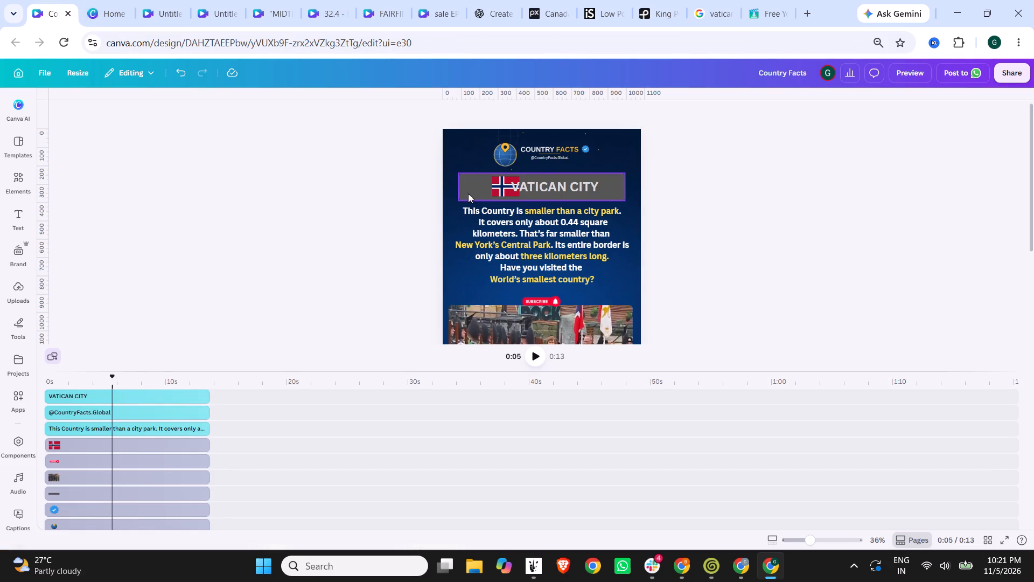
pyautogui.click(495, 191)
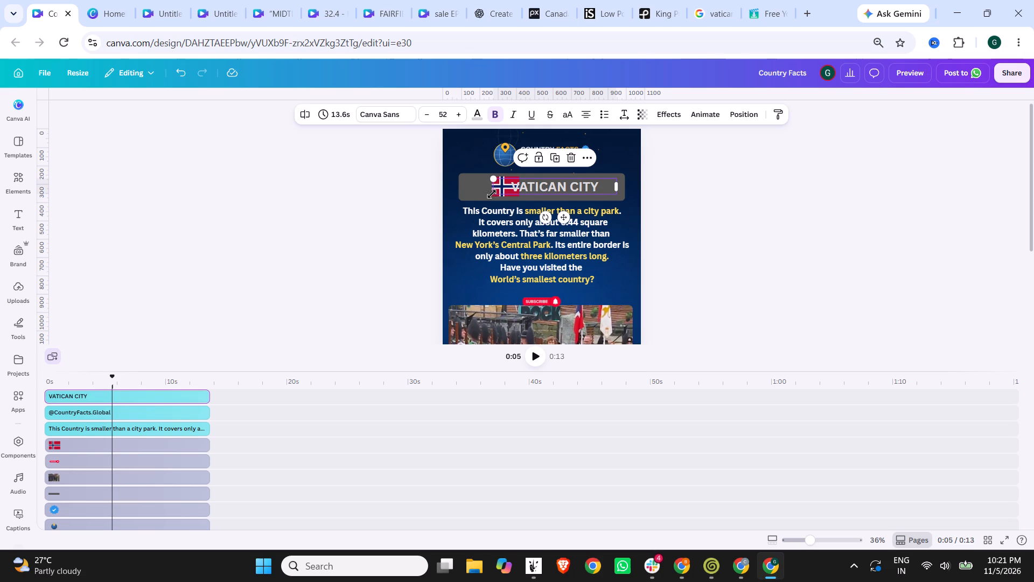
pyautogui.click(67, 439)
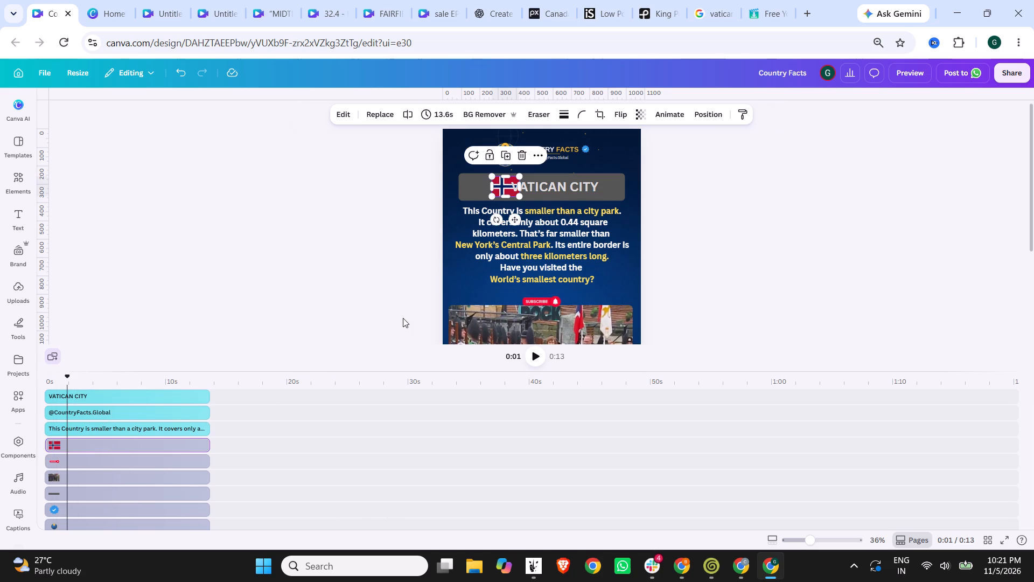
pyautogui.hotkey('ctrl', 'v')
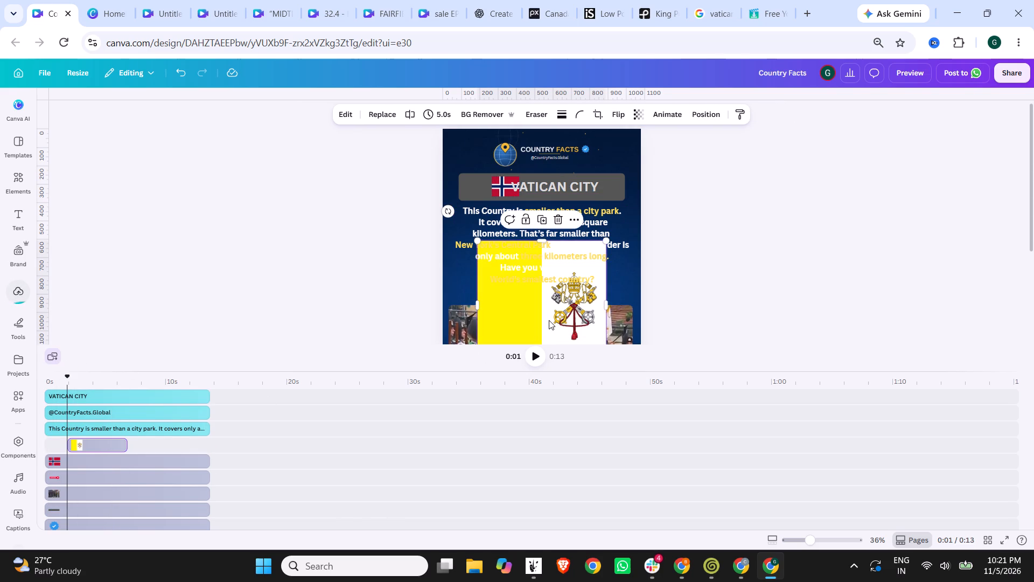
# Shrink the pasted Vatican flag to about 117 × 117 and place it in the grey banner before "VATICAN CITY", nudged slightly down.
pyautogui.moveTo(544, 320); pyautogui.dragTo(550, 254)
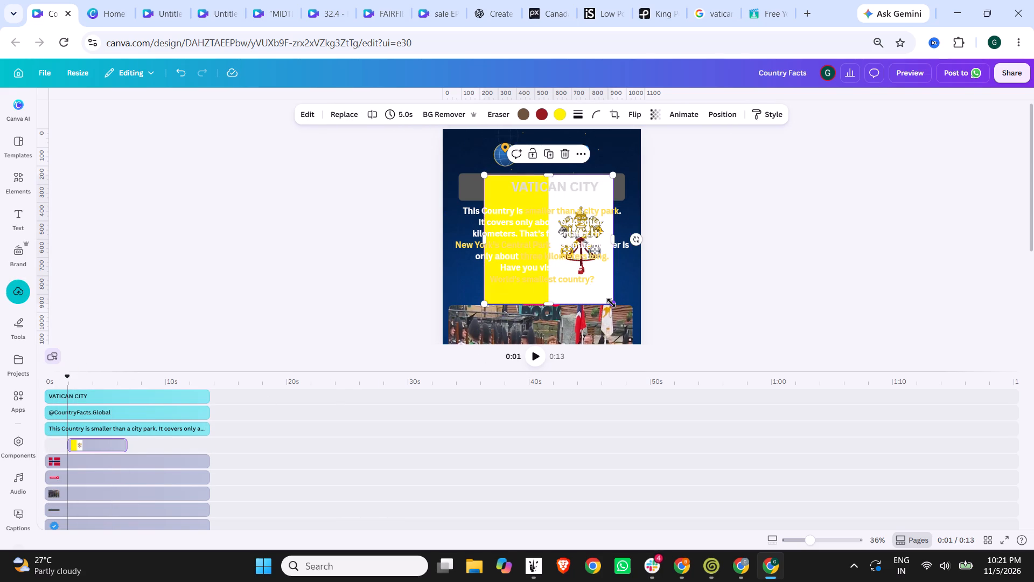
pyautogui.moveTo(611, 303); pyautogui.dragTo(504, 199)
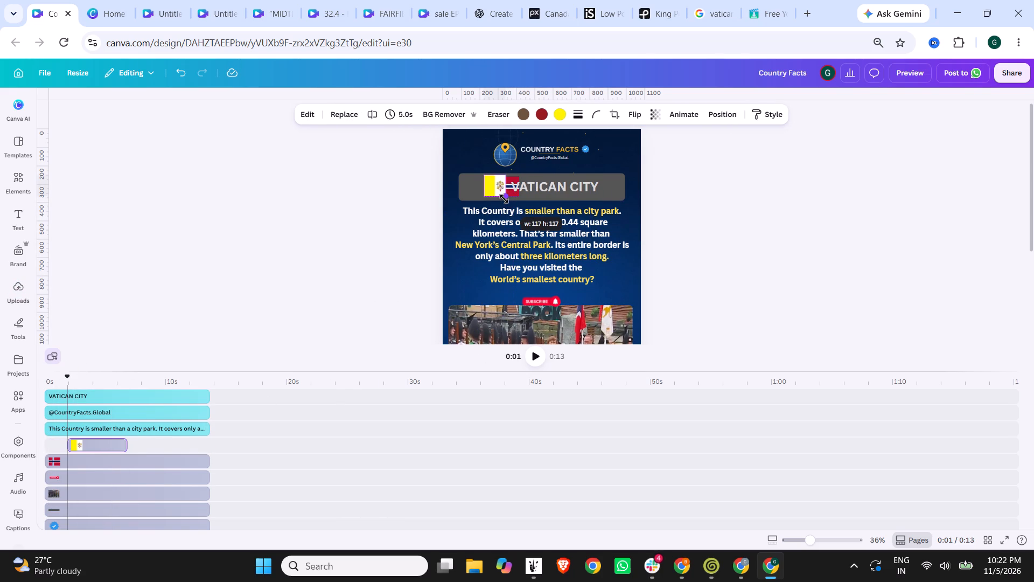
pyautogui.moveTo(504, 199); pyautogui.dragTo(502, 198)
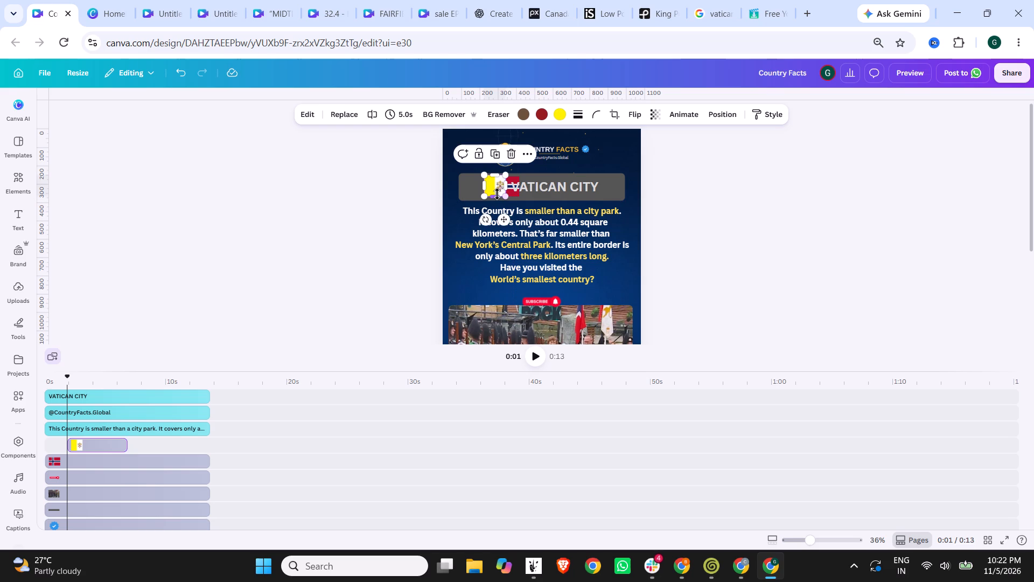
pyautogui.press('Down')
pyautogui.press('Down')
pyautogui.press('Down')
pyautogui.press('Down')
pyautogui.press('Down')
pyautogui.press('Down')
pyautogui.press('Down')
pyautogui.press('Down')
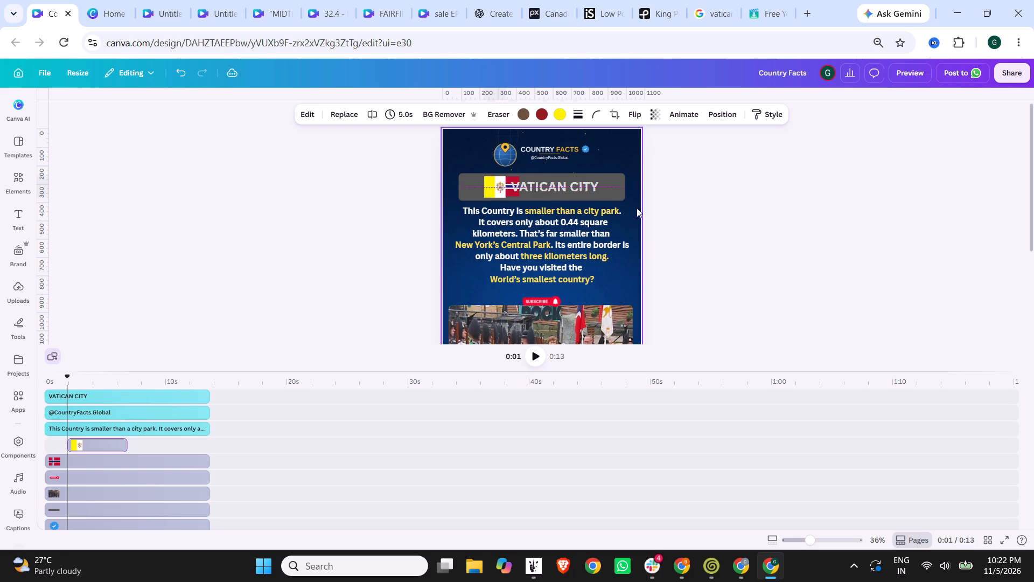
# Delete the Norway flag image from the title banner.
pyautogui.click(94, 455)
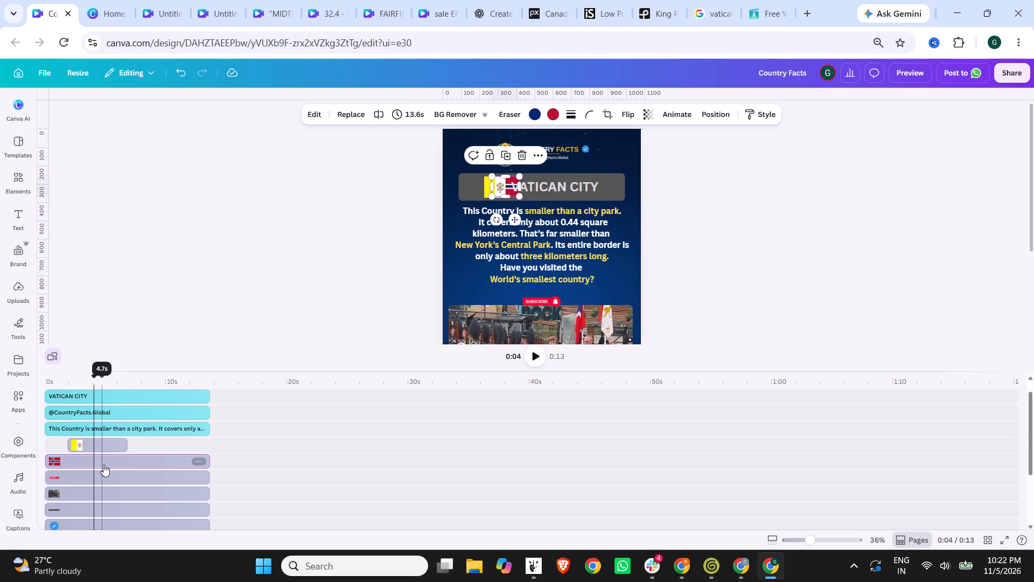
pyautogui.press('Delete')
# Move the Vatican flag clip to the start of the timeline and extend its duration to 13.6 s, matching the other layers.
pyautogui.moveTo(97, 443); pyautogui.dragTo(82, 442)
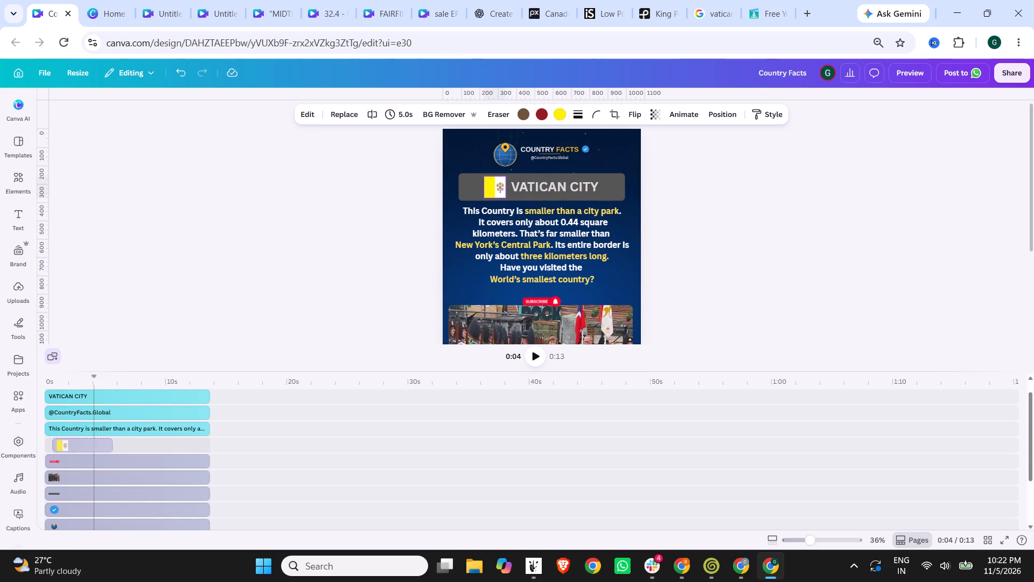
pyautogui.moveTo(82, 442); pyautogui.dragTo(76, 442)
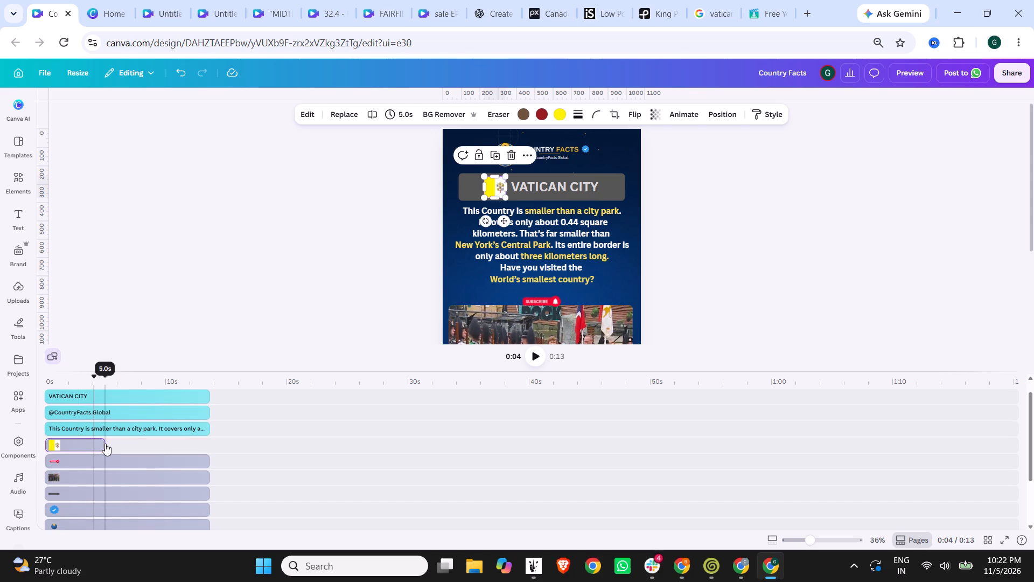
pyautogui.click(105, 444)
pyautogui.click(76, 442)
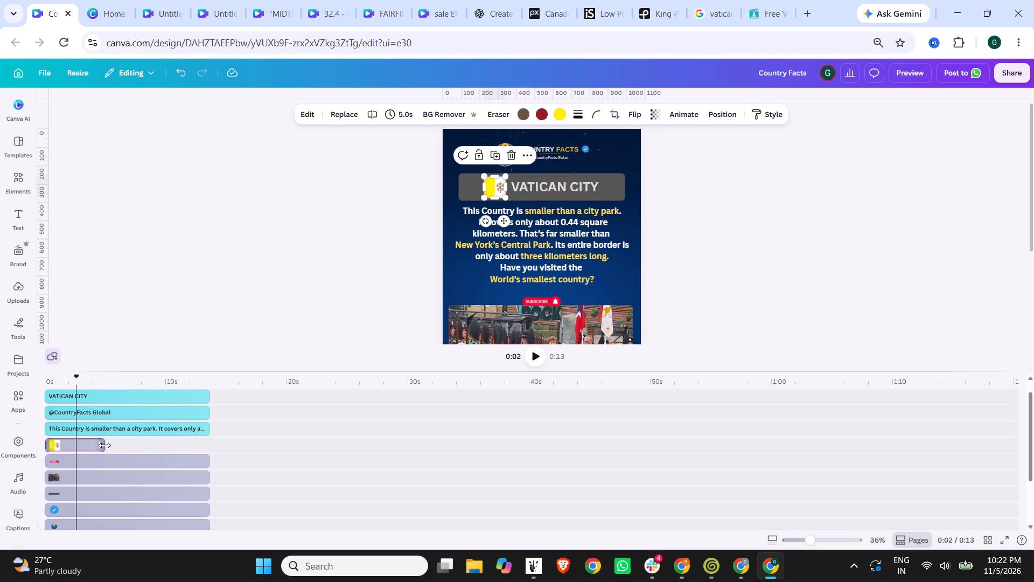
pyautogui.moveTo(104, 445); pyautogui.dragTo(209, 438)
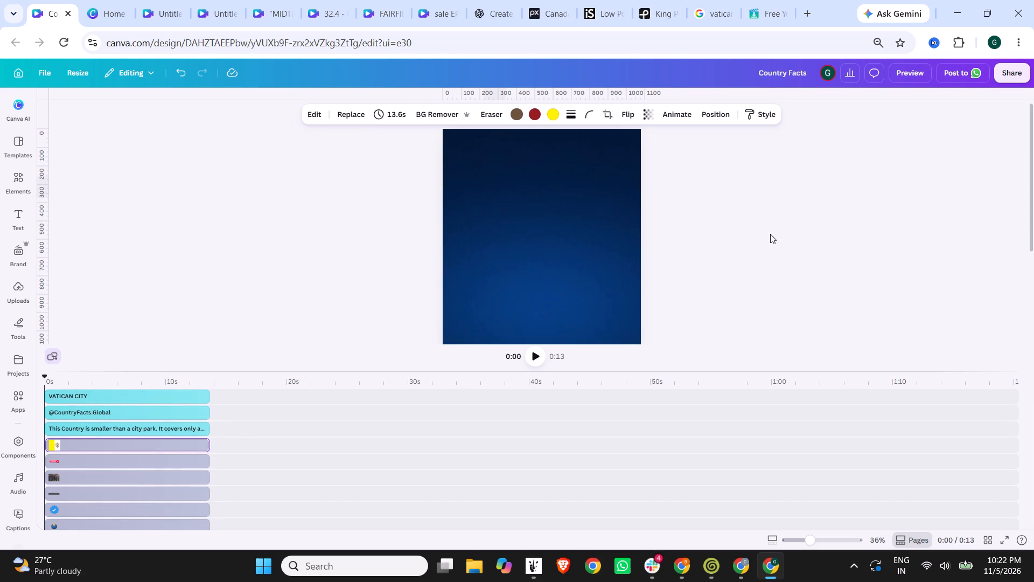
# Switch to the Pexels browser tab with the king penguin search and search its videos for "vatican".
pyautogui.click(770, 234)
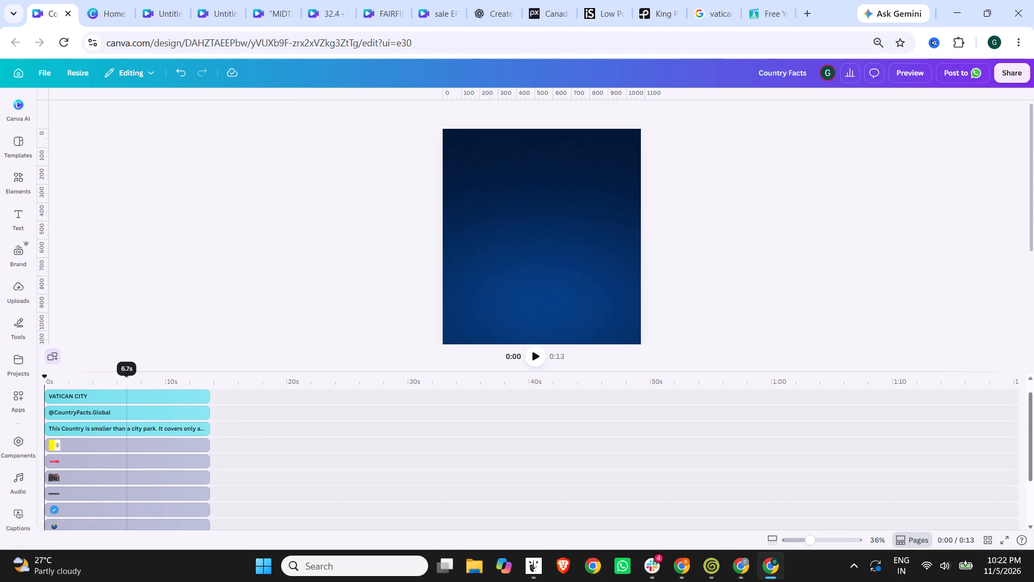
pyautogui.click(127, 380)
pyautogui.click(507, 323)
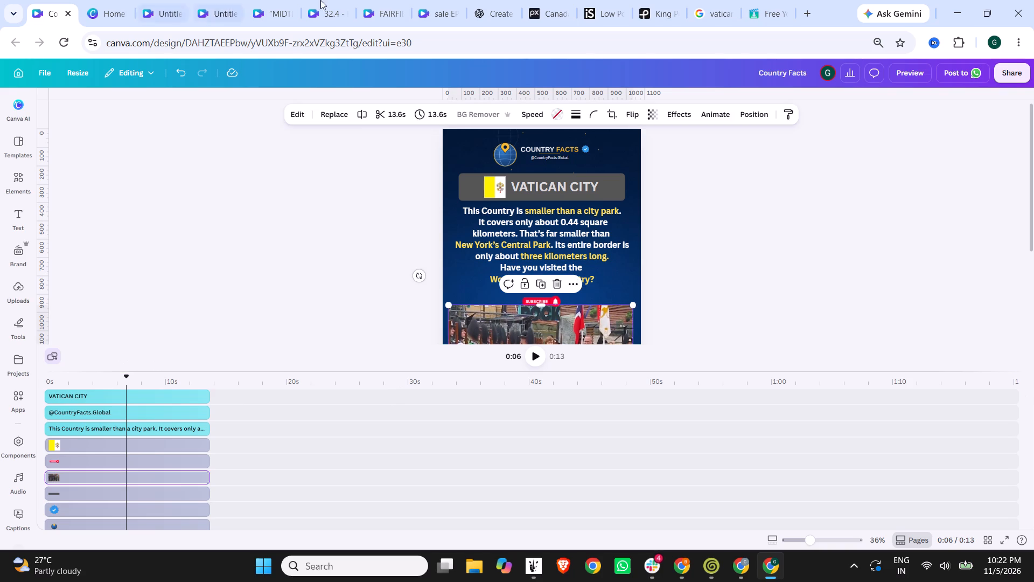
pyautogui.click(652, 0)
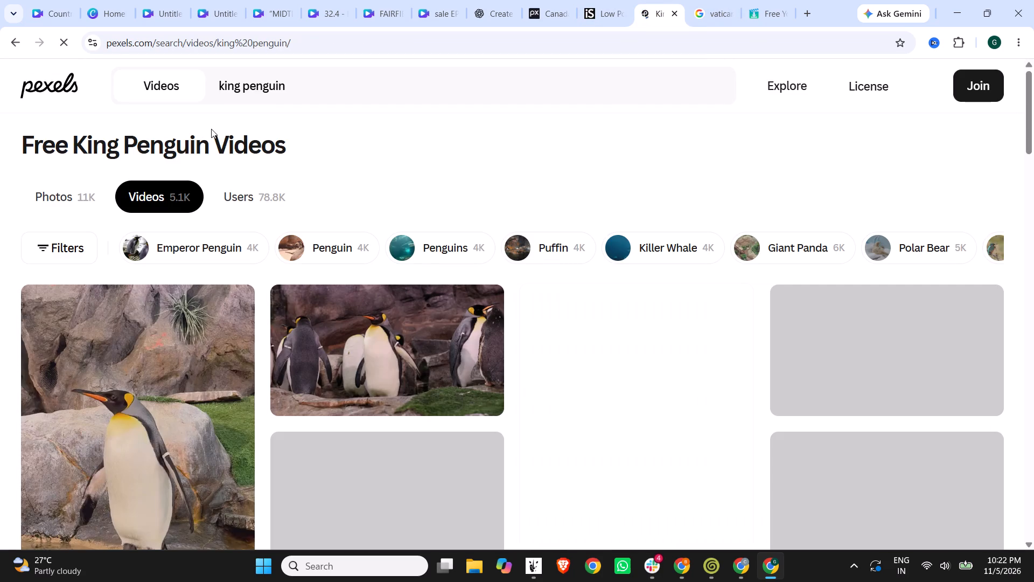
pyautogui.moveTo(294, 88); pyautogui.dragTo(139, 87)
pyautogui.write('vatican')
pyautogui.press('Return')
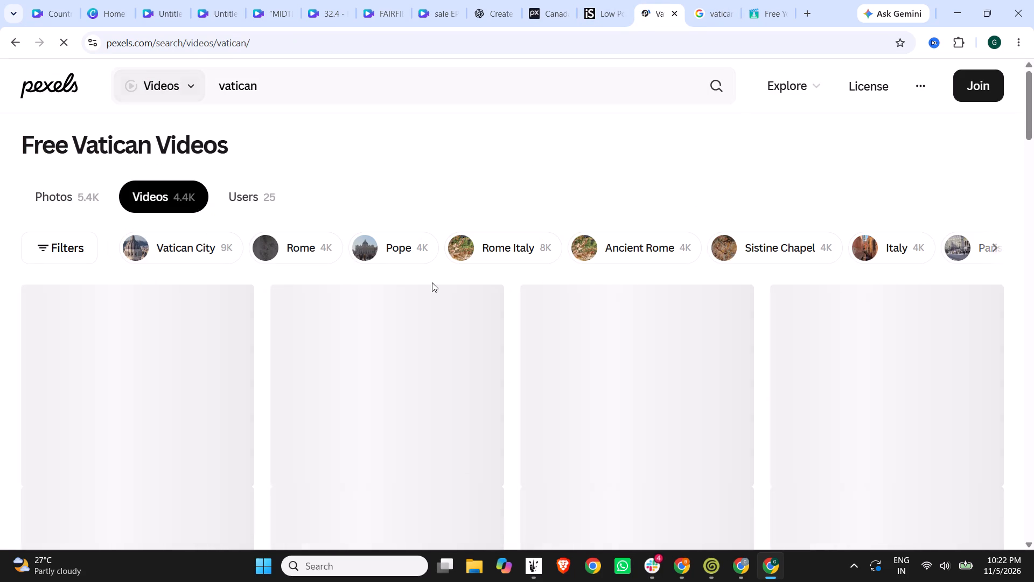
# Download the Pexels video of the church dome in Rome and return to the search results.
pyautogui.scroll(-2, 399, 216)
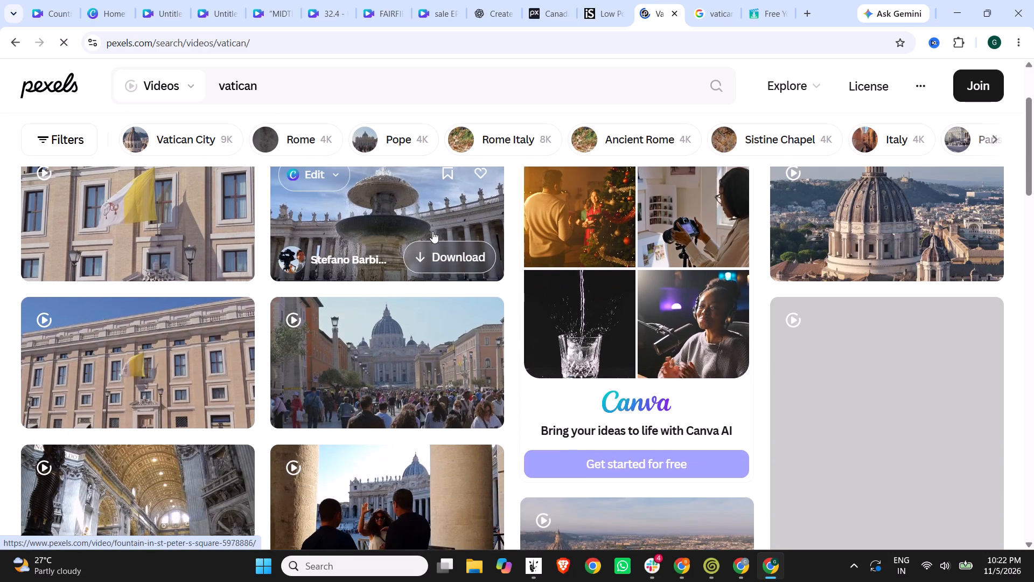
pyautogui.click(856, 223)
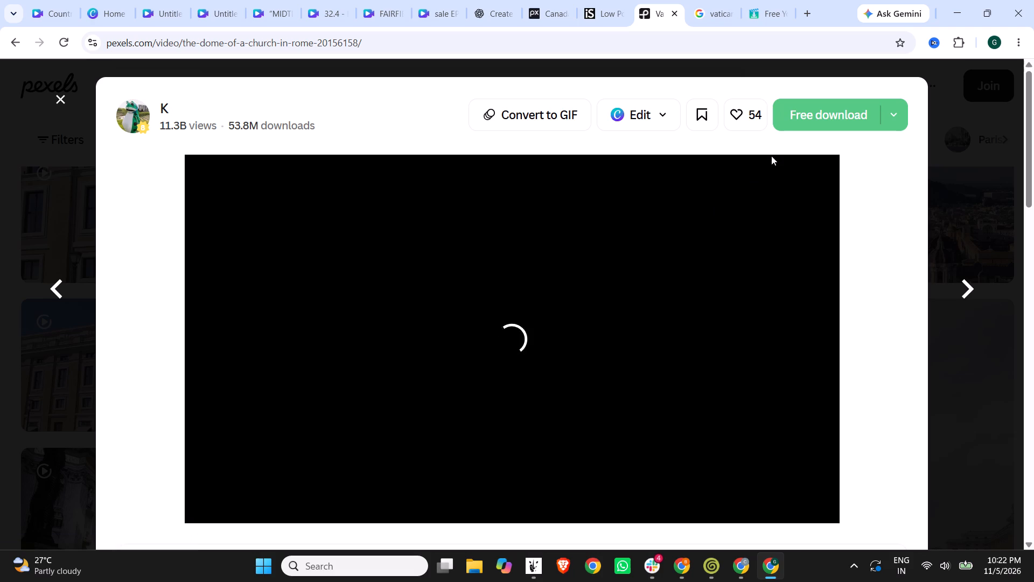
pyautogui.click(794, 123)
pyautogui.click(917, 162)
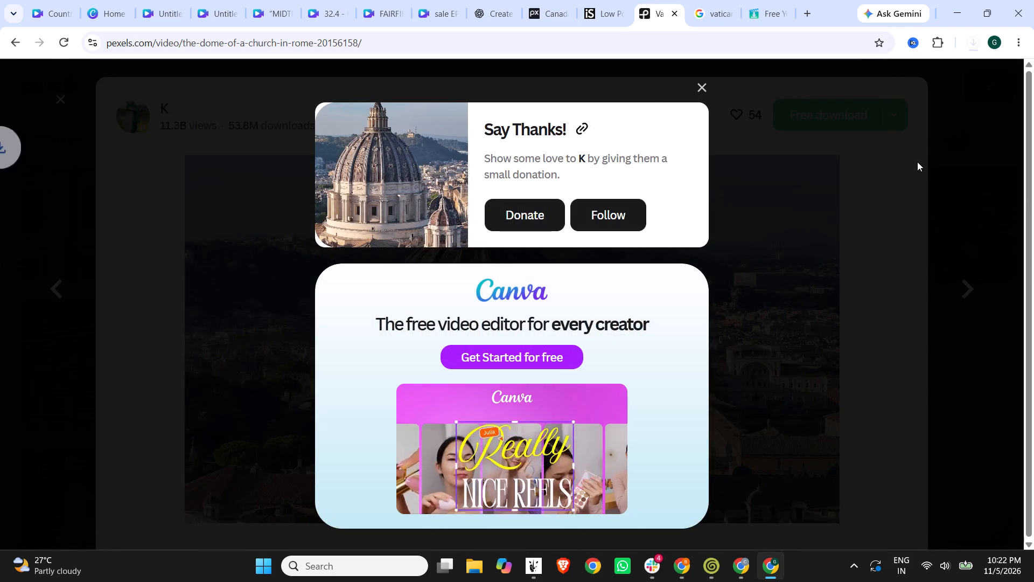
pyautogui.click(940, 115)
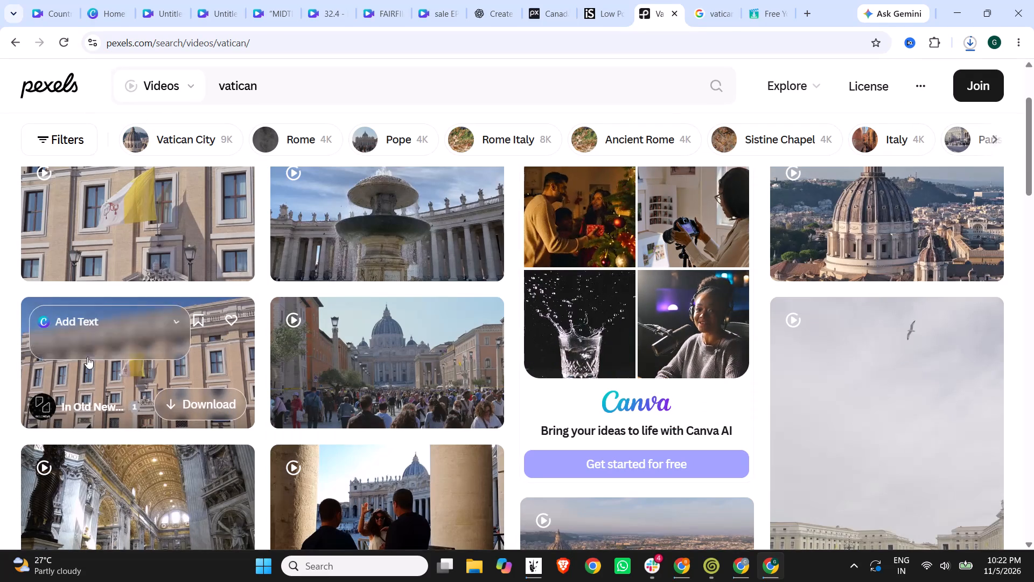
# Download the Pexels video of St. Peter's Basilica with the crowd in front and return to the search results.
pyautogui.scroll(-1, 325, 368)
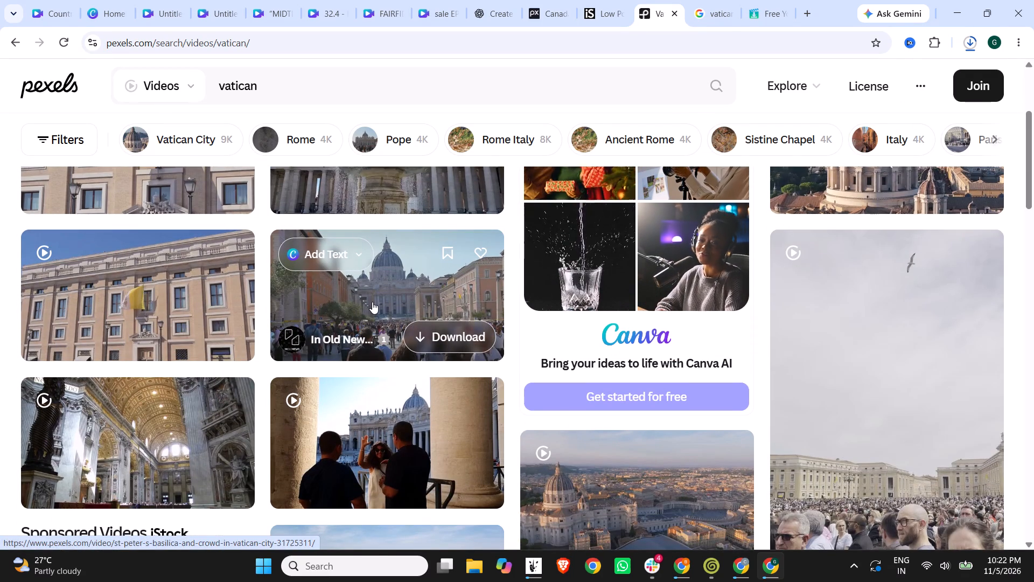
pyautogui.click(372, 302)
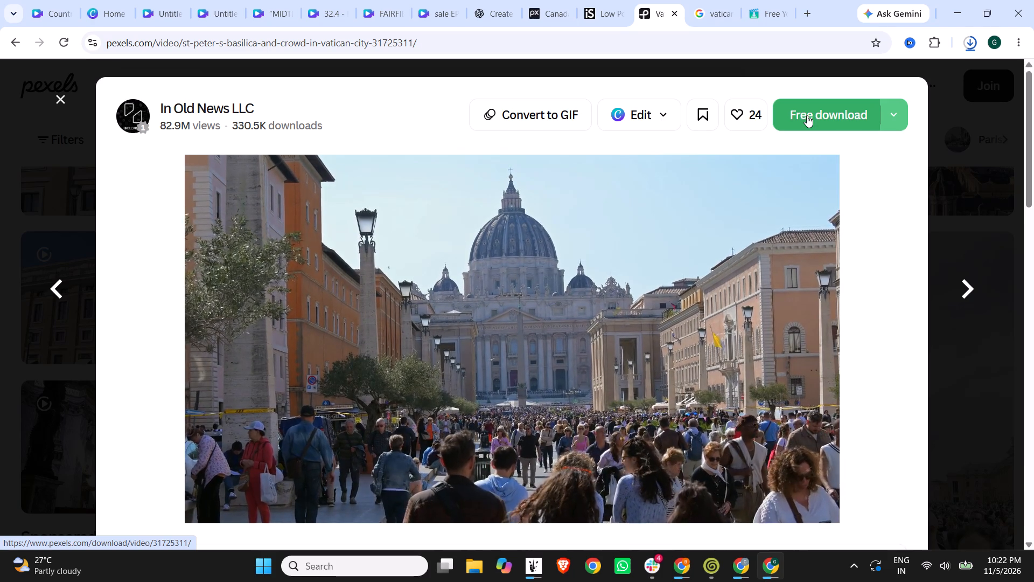
pyautogui.click(807, 115)
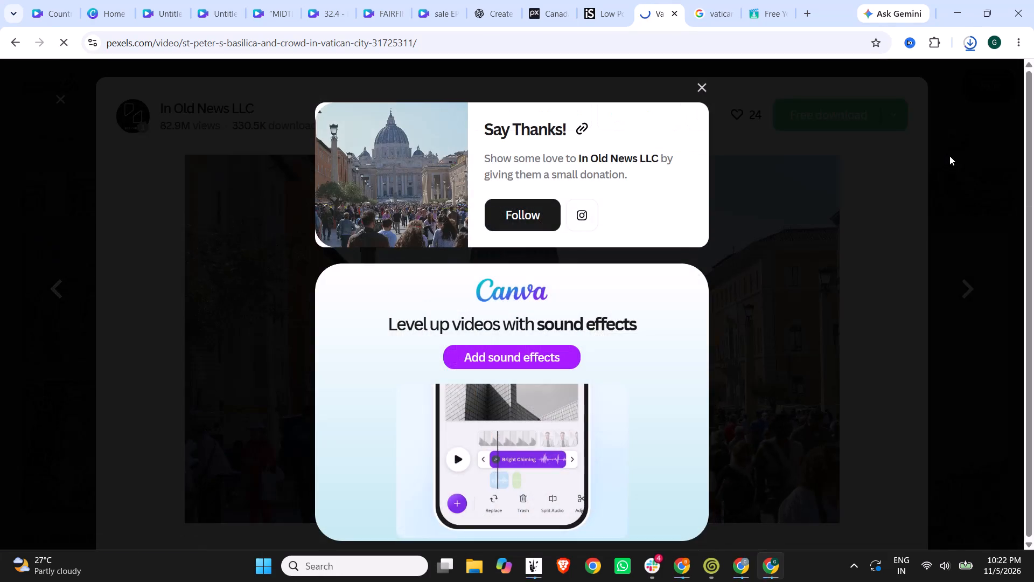
pyautogui.click(949, 156)
pyautogui.click(954, 116)
# Look through more of the Vatican clips, and search Pexels videos for "pope".
pyautogui.scroll(-2, 510, 359)
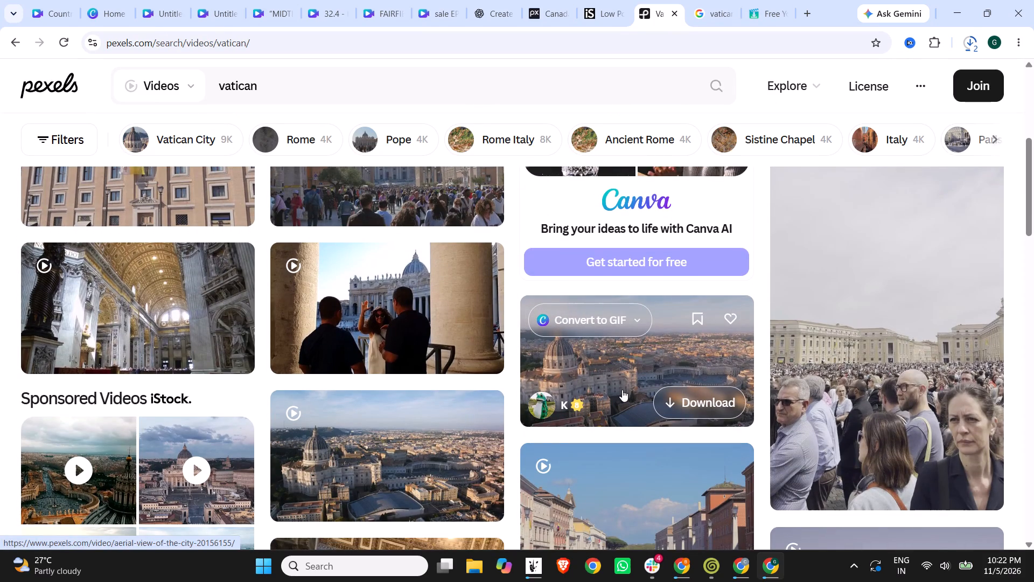
pyautogui.scroll(-2, 622, 390)
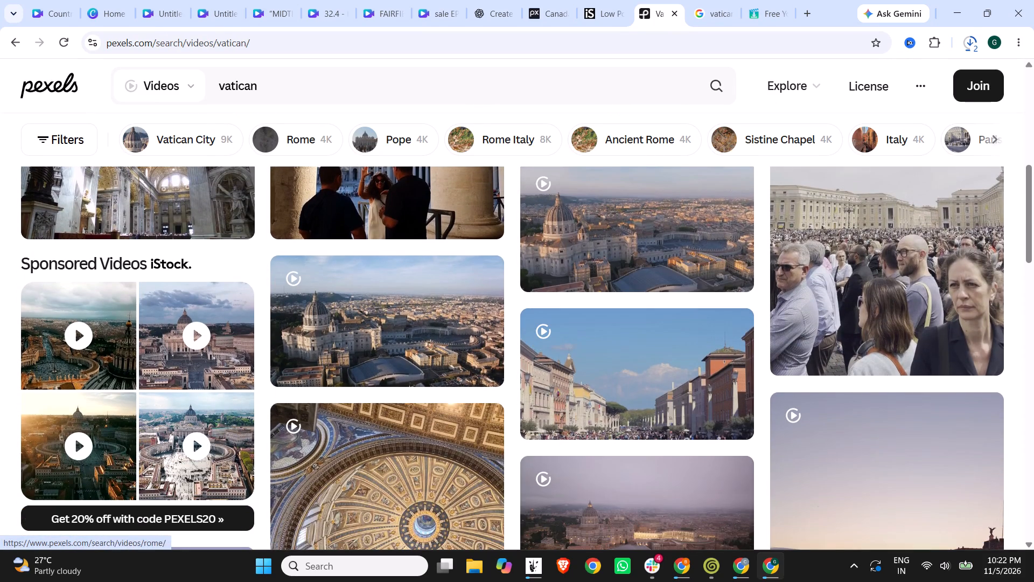
pyautogui.moveTo(281, 82); pyautogui.dragTo(193, 84)
pyautogui.press('o')
pyautogui.press('BackSpace')
pyautogui.write('pope')
pyautogui.press('Return')
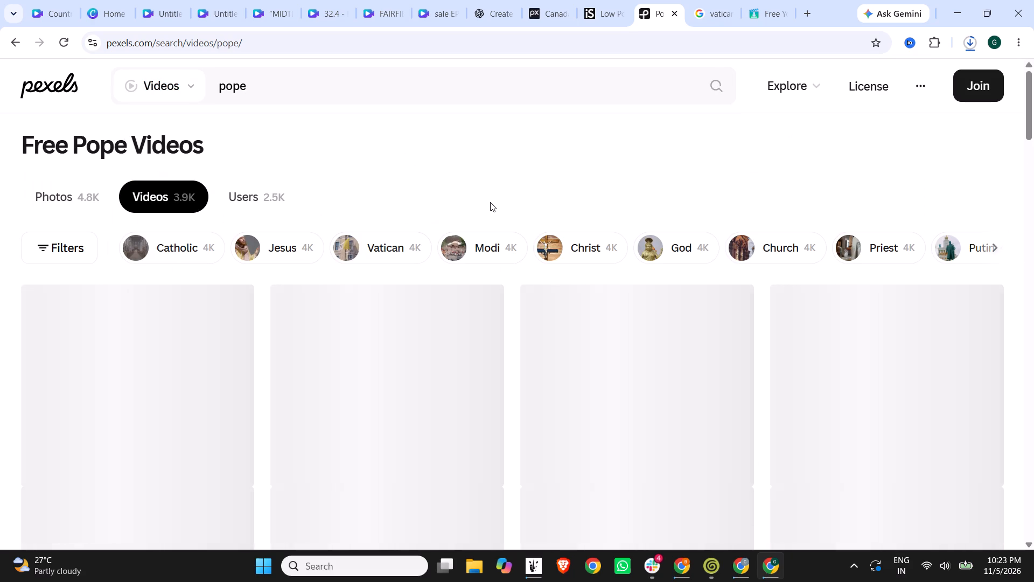
# Find and download the Pexels video of pilgrims with a wooden cross at a Vatican City gathering.
pyautogui.scroll(-2, 490, 202)
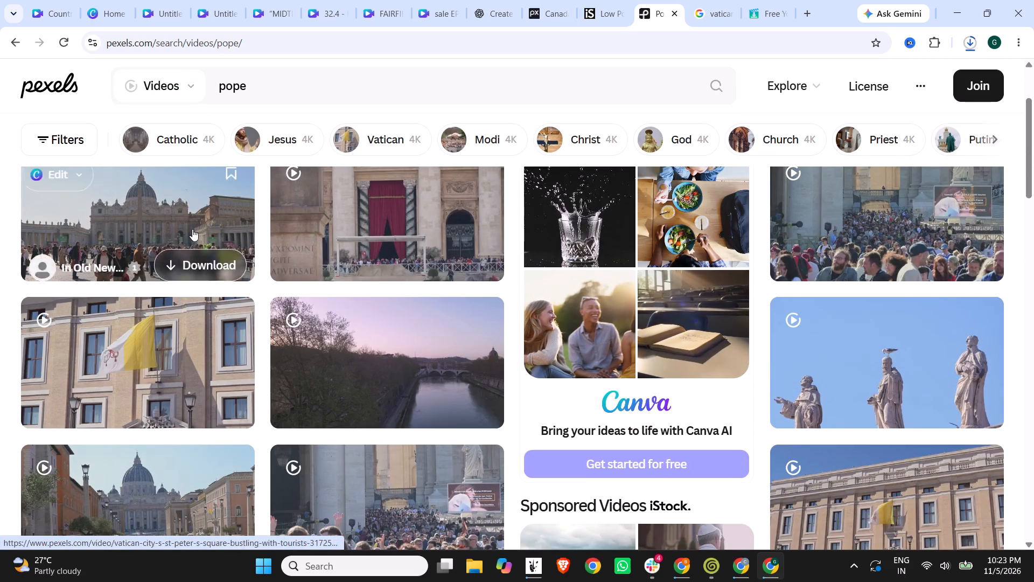
pyautogui.scroll(-3, 868, 314)
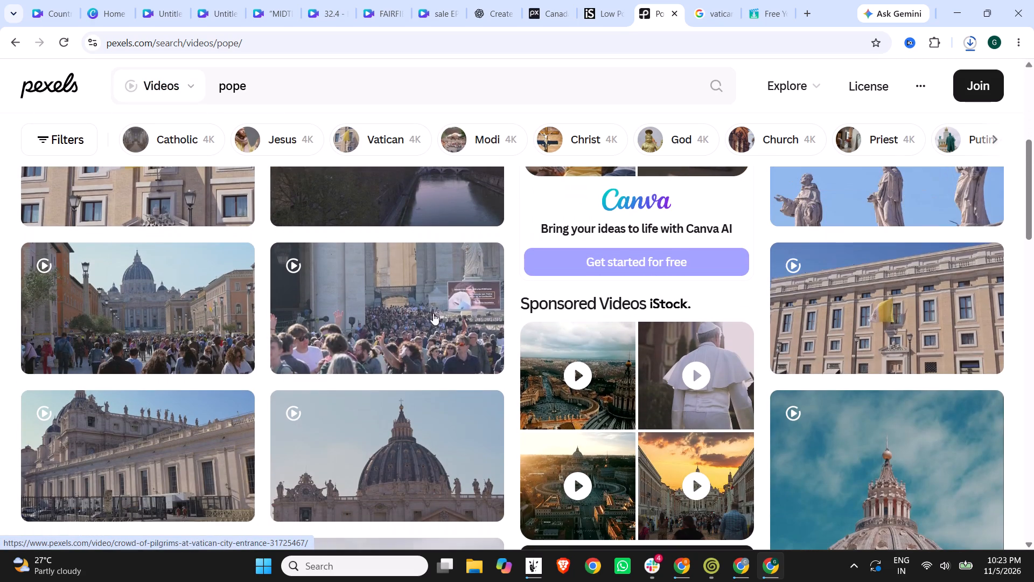
pyautogui.scroll(-2, 156, 313)
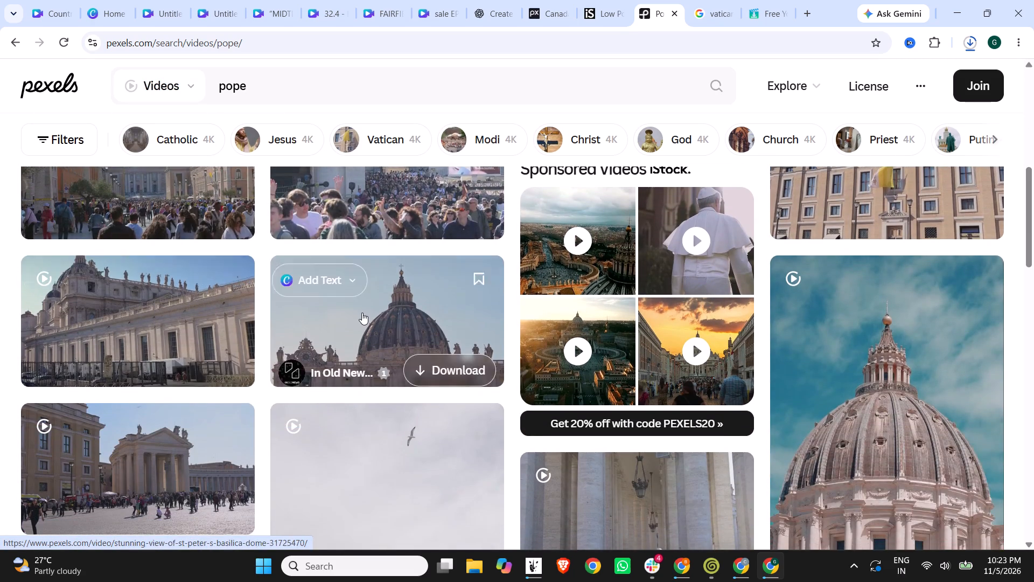
pyautogui.scroll(-2, 362, 313)
pyautogui.scroll(-3, 319, 320)
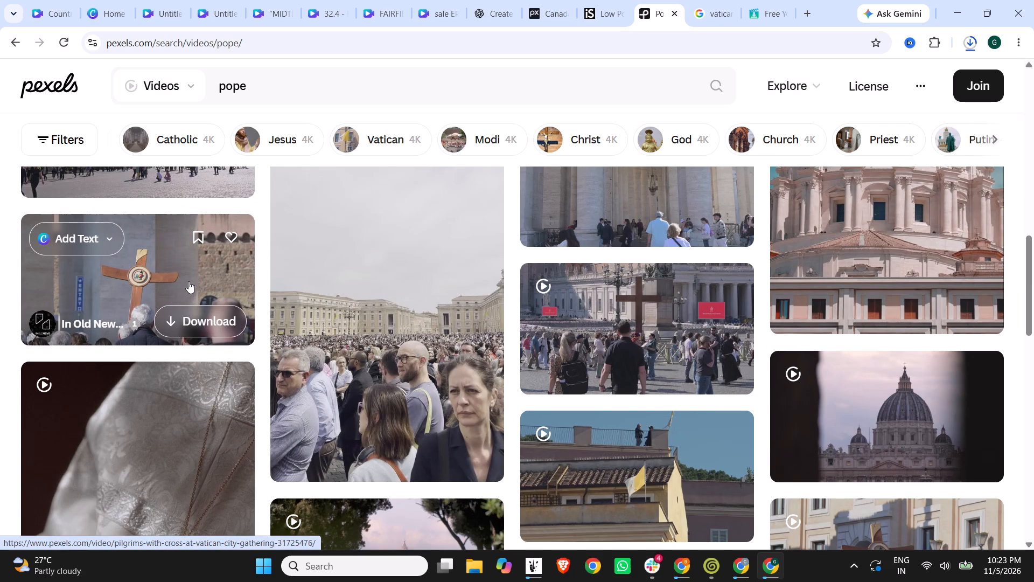
pyautogui.click(188, 281)
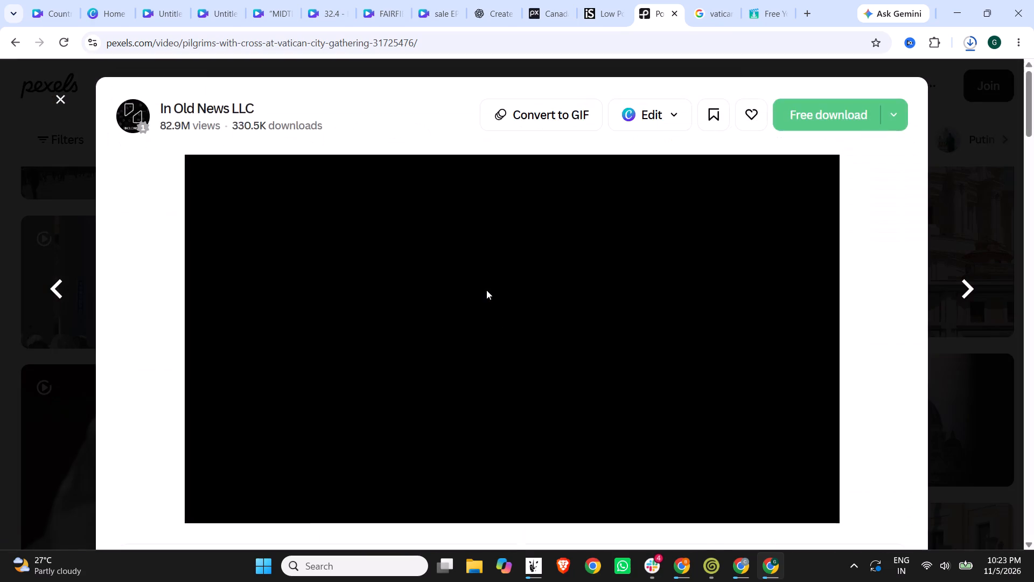
pyautogui.click(812, 114)
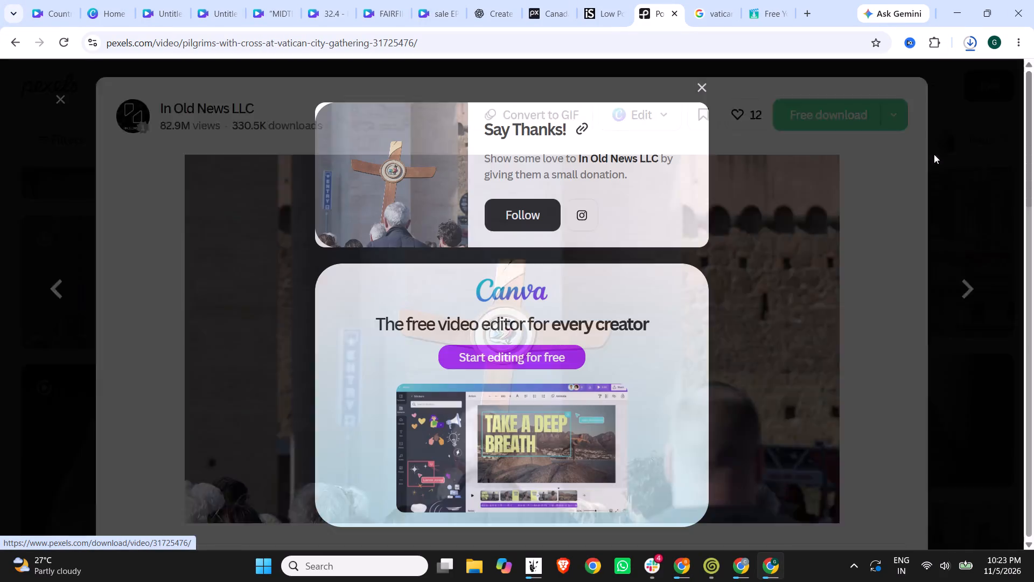
# Download the Pexels video of St. Peter's dome framed by trees with people in front from the pope results.
pyautogui.click(949, 155)
pyautogui.click(970, 126)
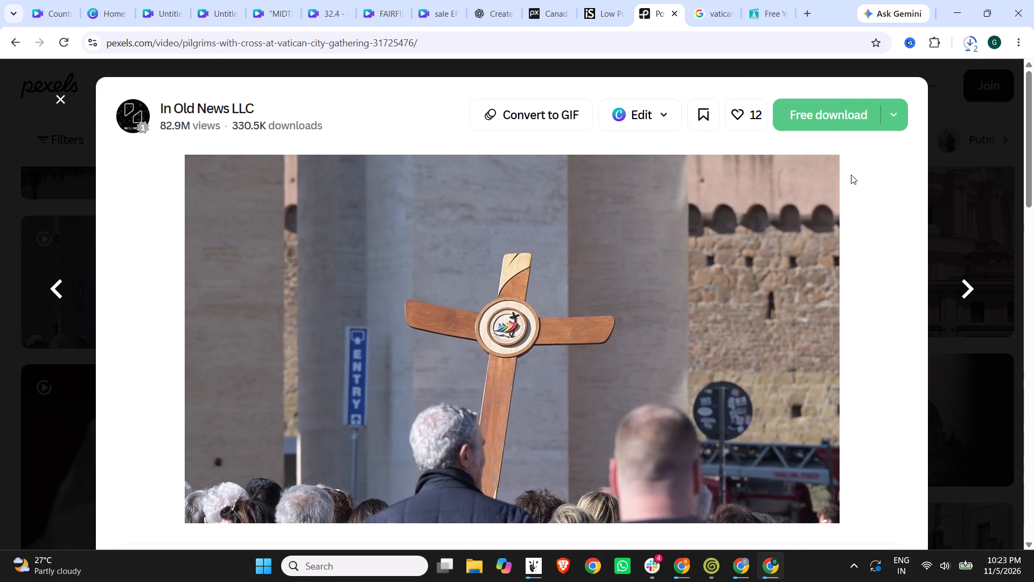
pyautogui.scroll(-3, 526, 336)
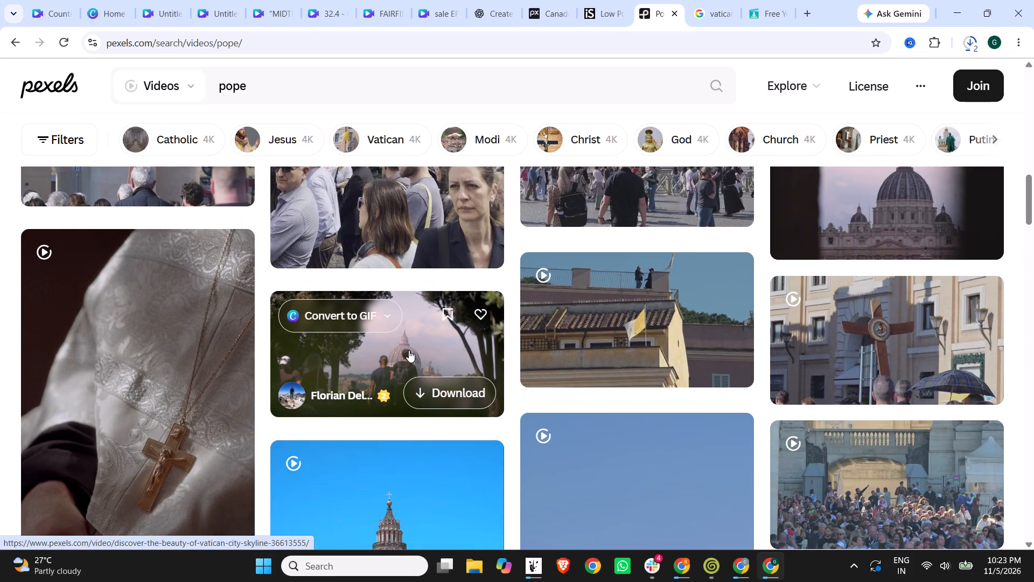
pyautogui.click(409, 350)
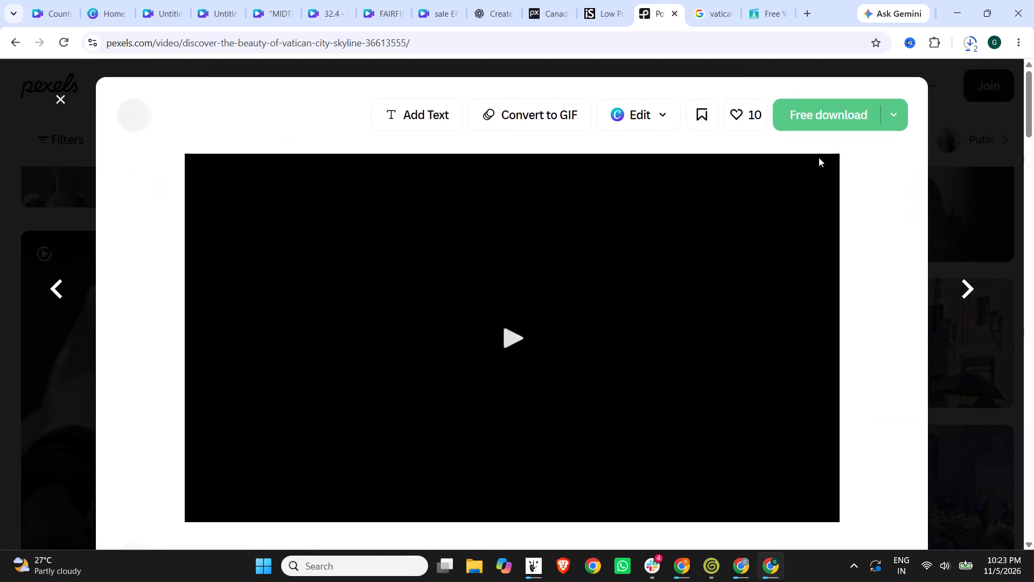
pyautogui.click(821, 117)
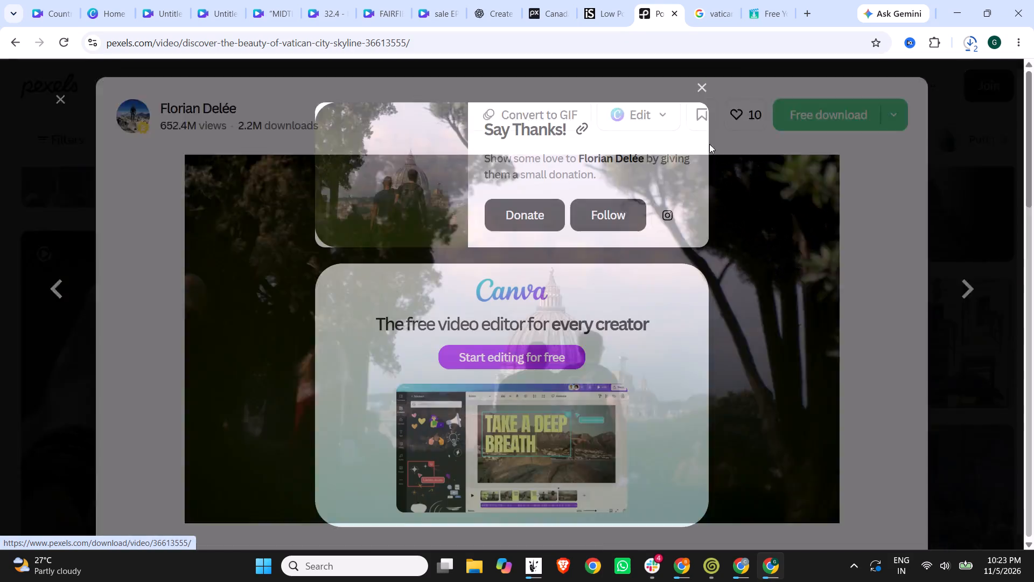
pyautogui.click(703, 85)
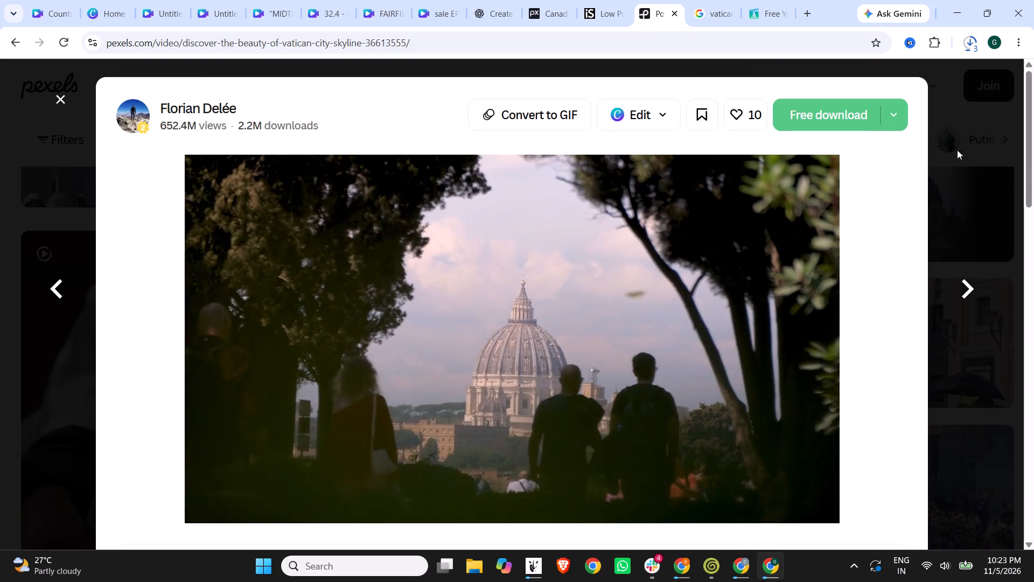
pyautogui.click(967, 150)
# Switch to the untitled video design in Canva and delete both penguin parade clips from its timeline.
pyautogui.click(110, 1)
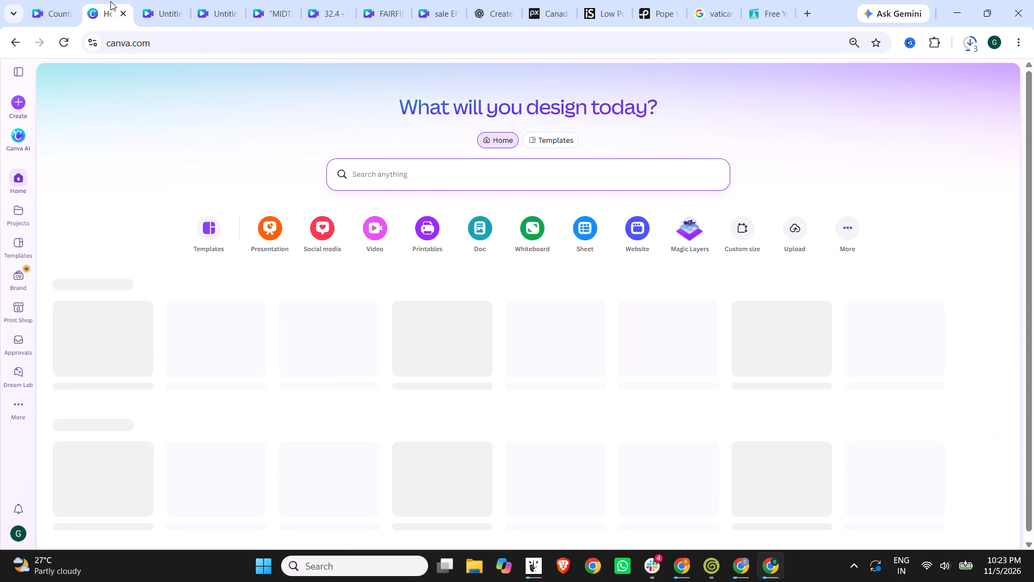
pyautogui.click(144, 0)
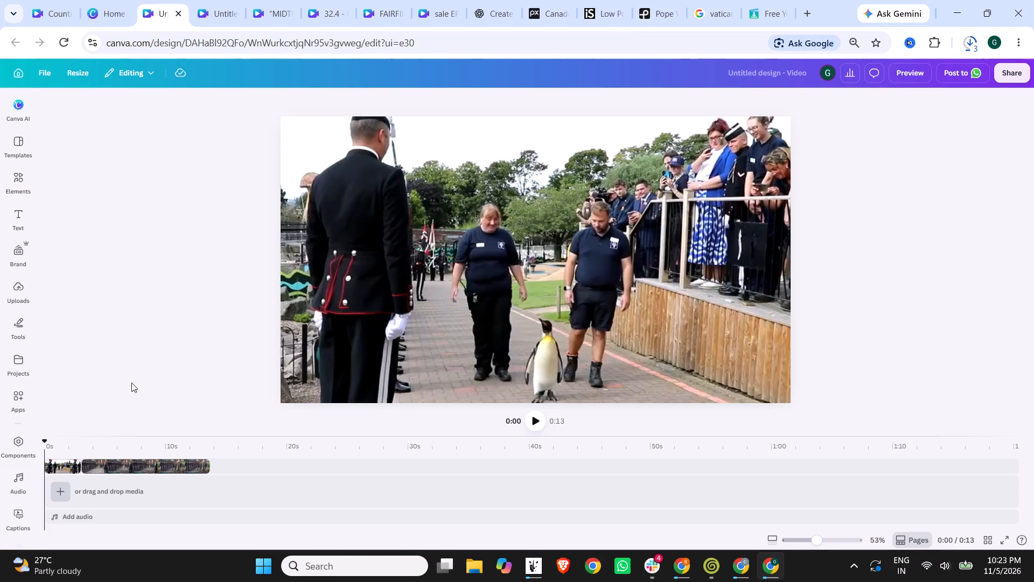
pyautogui.click(67, 467)
pyautogui.press('Delete')
pyautogui.click(99, 462)
pyautogui.press('Delete')
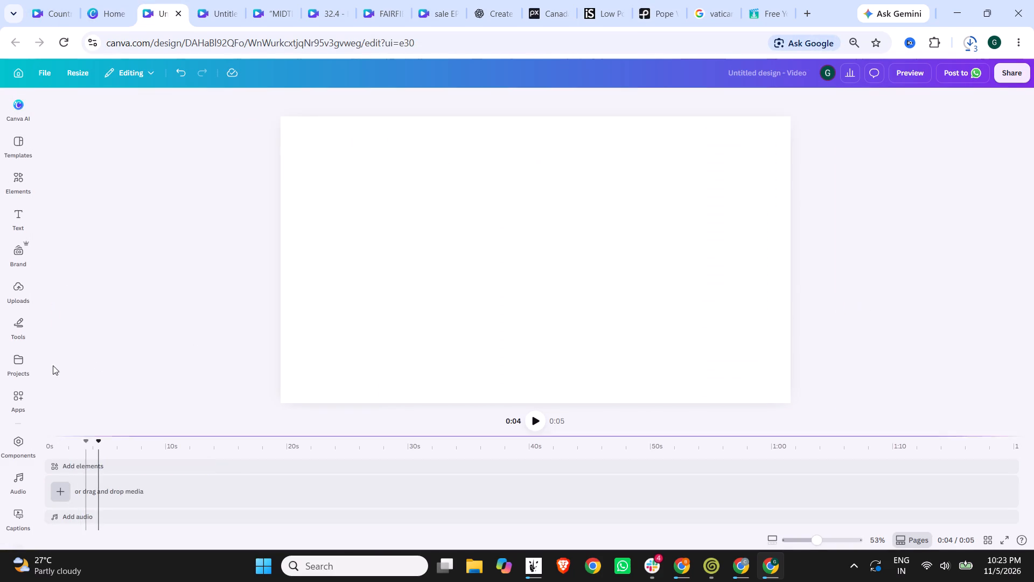
# Upload the dome video 20156158-uhd_3840_2160_24fps from Downloads once its download is done, and add it to the timeline.
pyautogui.click(18, 185)
pyautogui.click(15, 291)
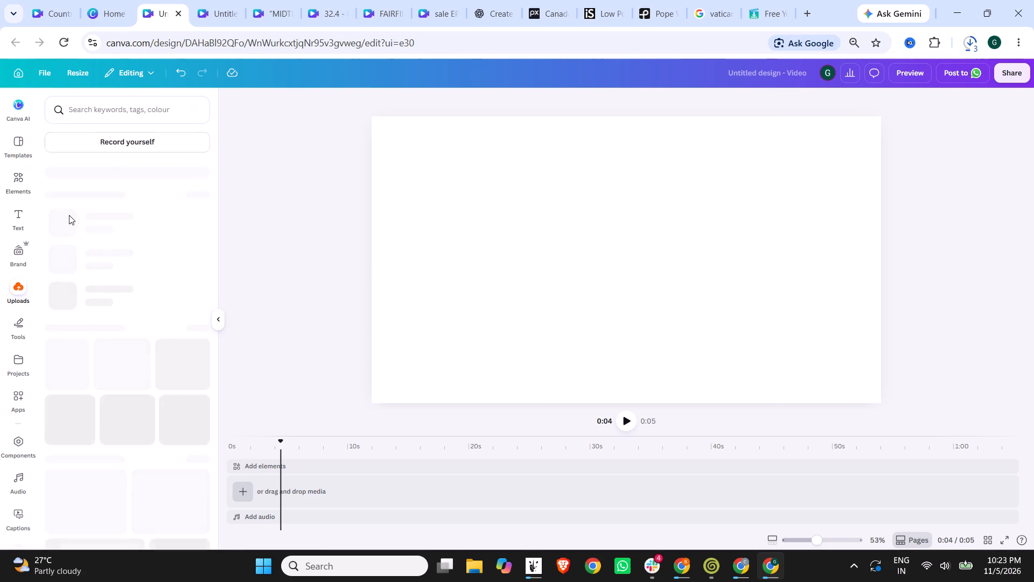
pyautogui.click(111, 143)
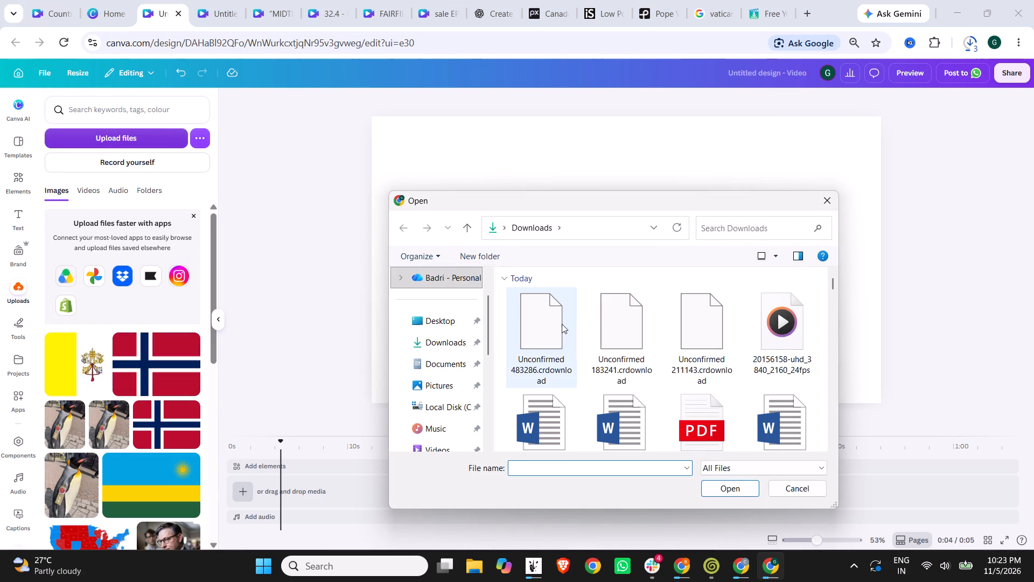
pyautogui.click(831, 205)
pyautogui.click(973, 42)
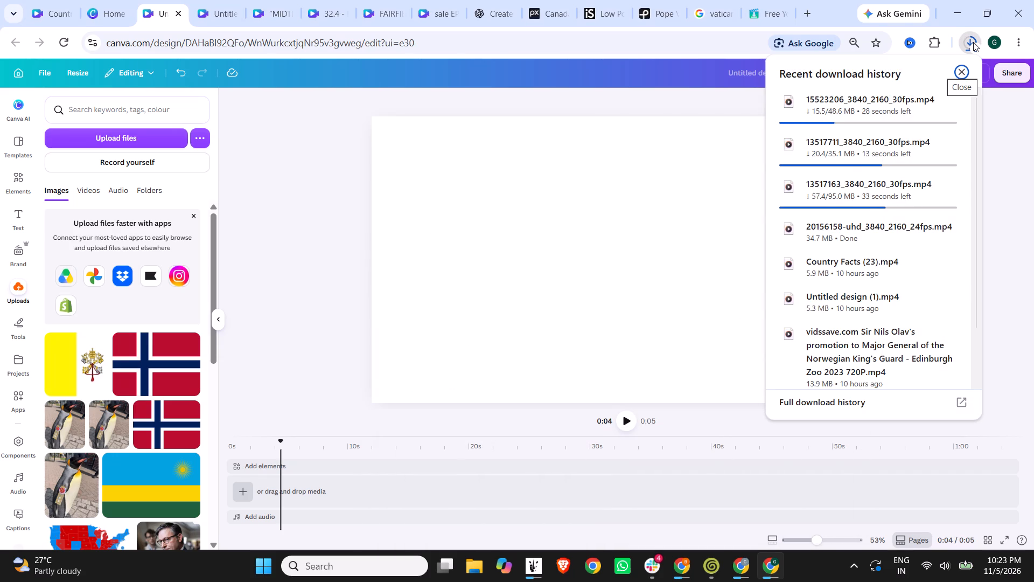
pyautogui.click(973, 42)
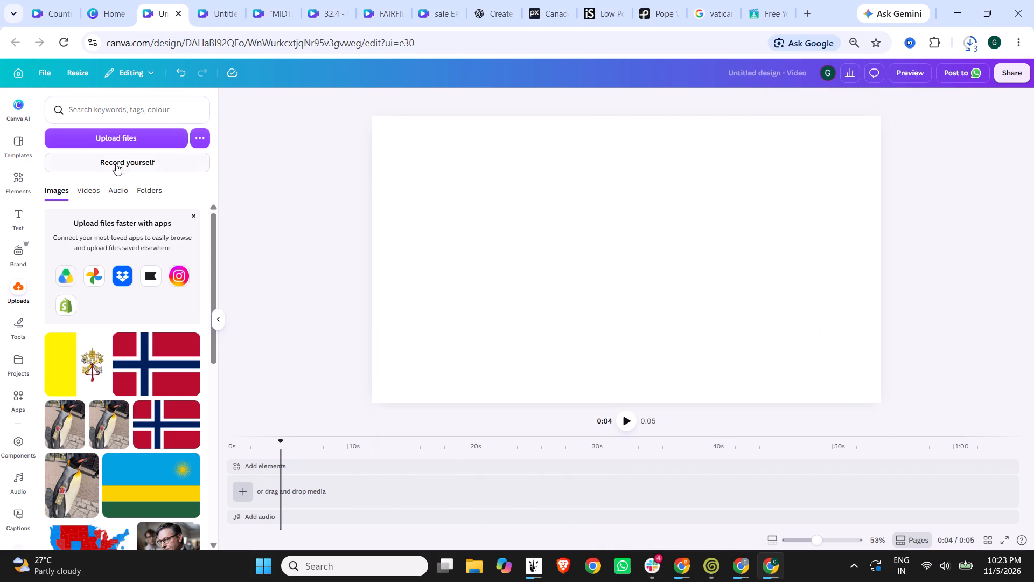
pyautogui.click(123, 144)
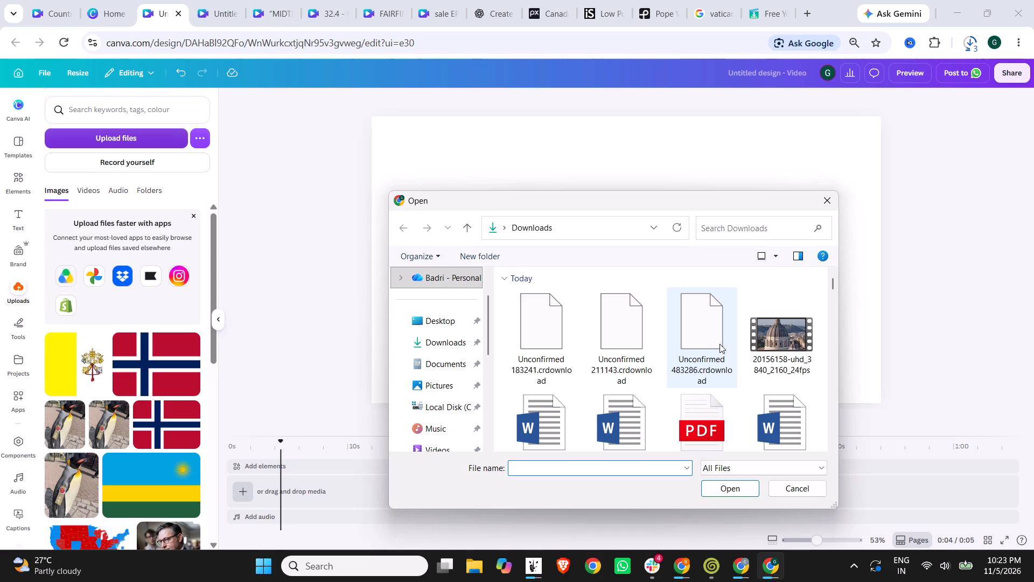
pyautogui.doubleClick(765, 346)
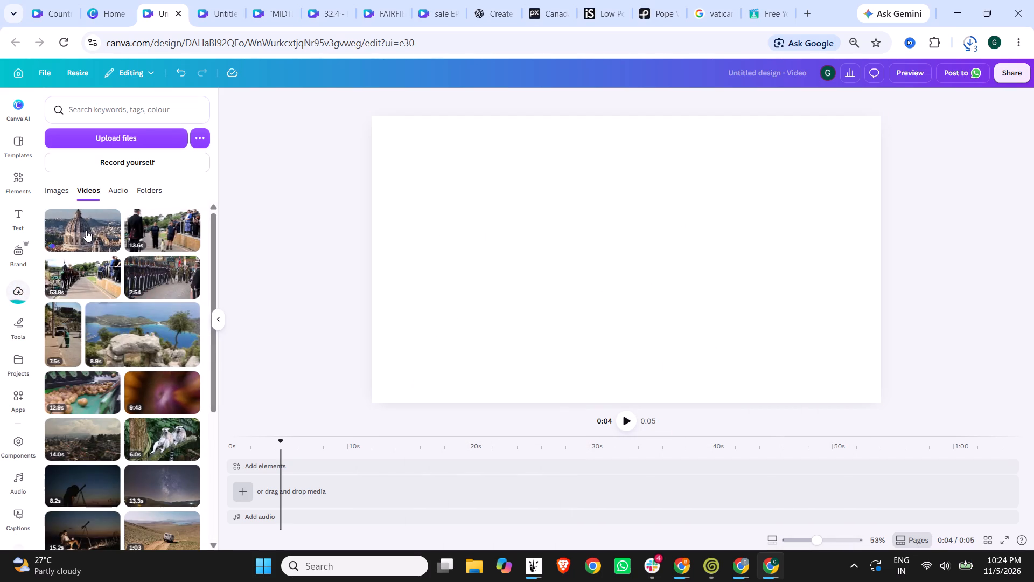
pyautogui.moveTo(86, 230); pyautogui.dragTo(380, 471)
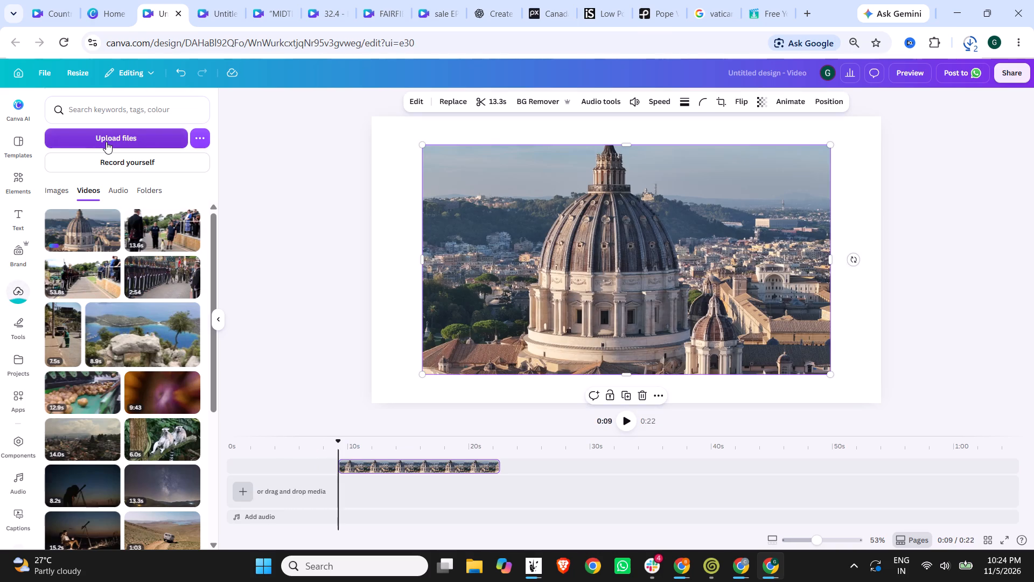
# Upload the wooden cross video from Downloads and add it on its own timeline track at about 9 s, shifting the dome clip to about 20 s.
pyautogui.click(106, 142)
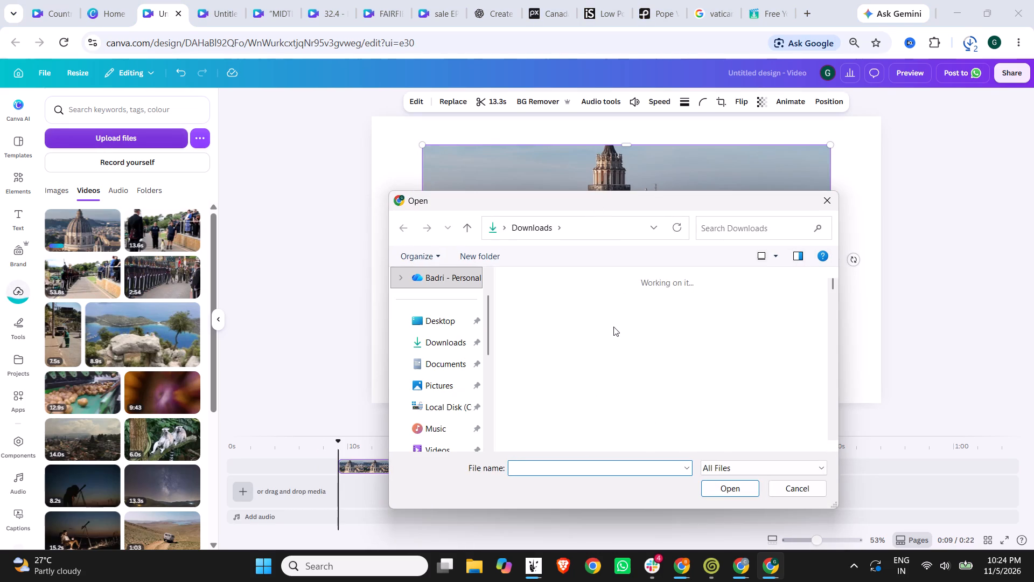
pyautogui.doubleClick(539, 330)
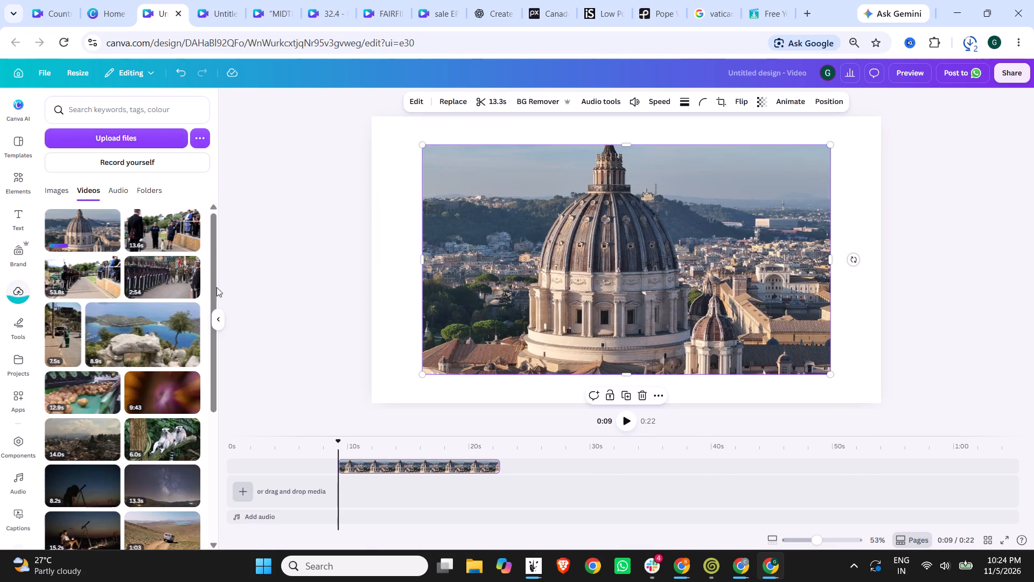
pyautogui.moveTo(435, 465); pyautogui.dragTo(570, 466)
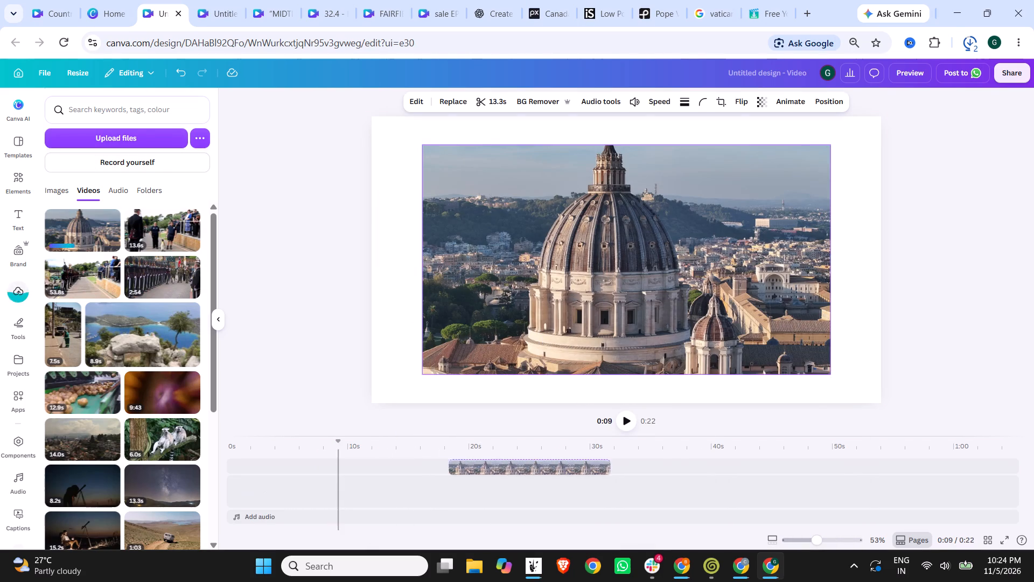
pyautogui.moveTo(570, 466); pyautogui.dragTo(568, 461)
pyautogui.moveTo(101, 226); pyautogui.dragTo(178, 261)
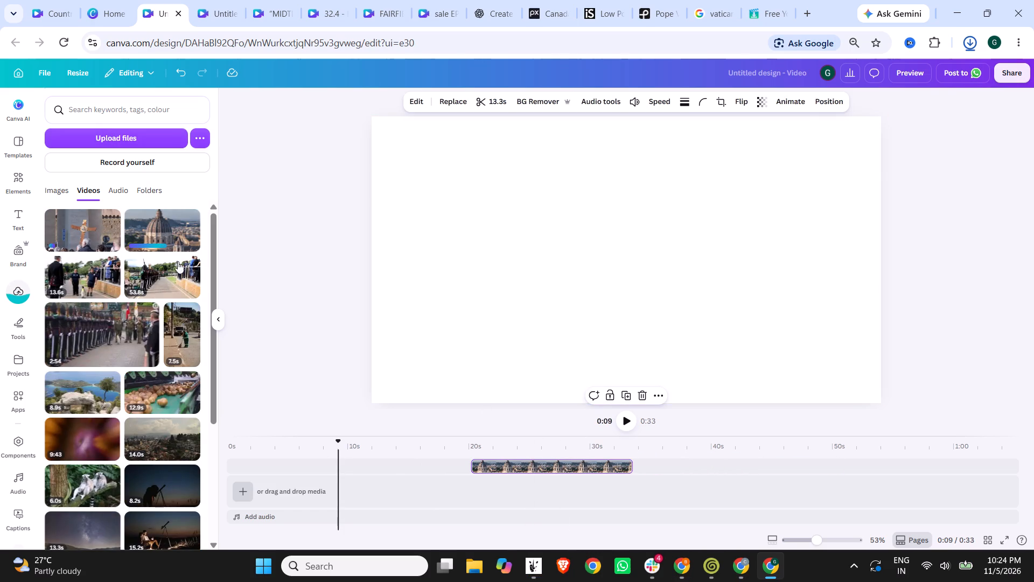
pyautogui.moveTo(178, 261); pyautogui.dragTo(390, 469)
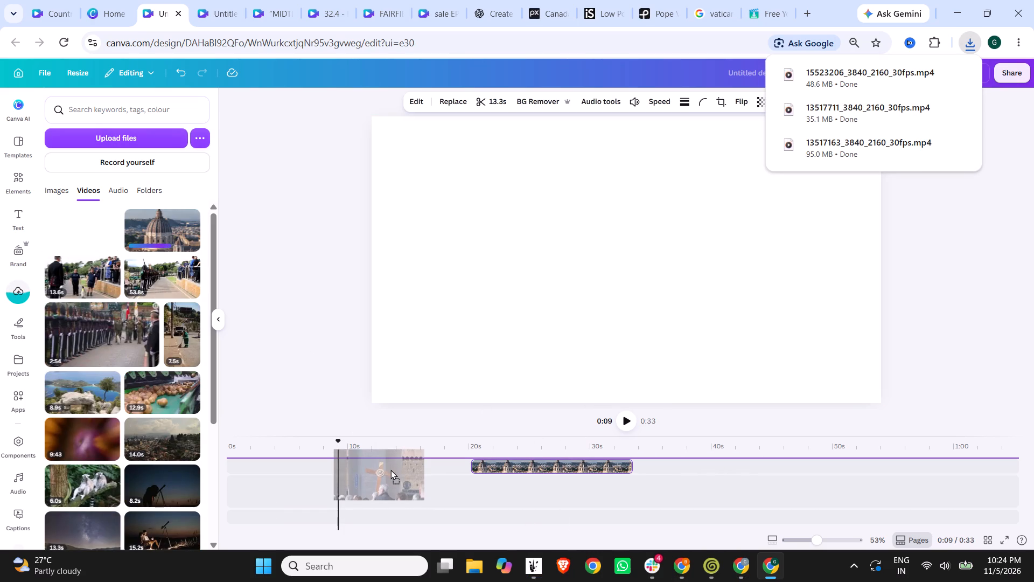
pyautogui.moveTo(390, 469); pyautogui.dragTo(390, 468)
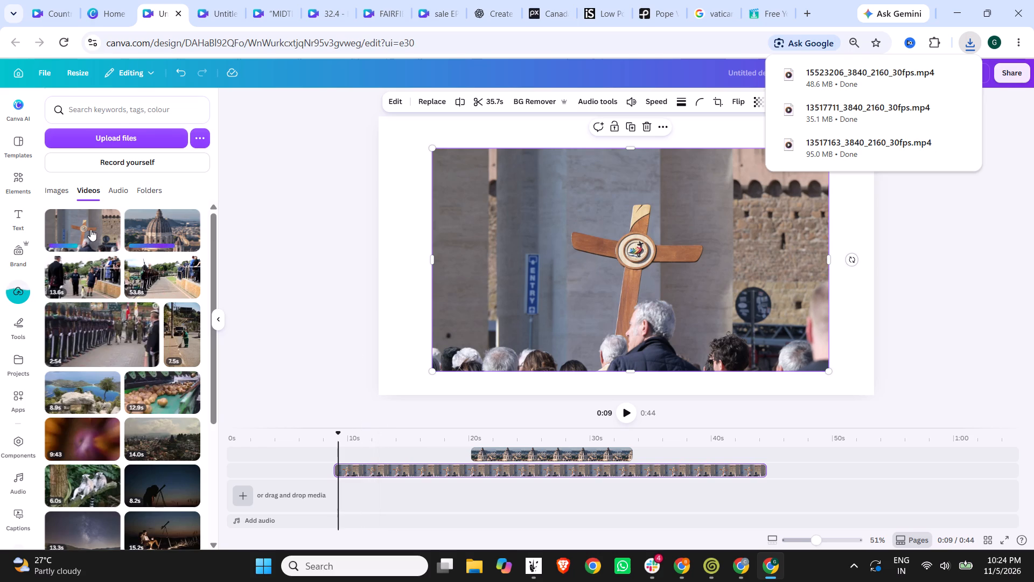
# Upload 13517163_3840_2160_30fps and 15523206_3840_2160_30fps from Downloads, and place the tree-framed skyline clip at the start of the timeline.
pyautogui.click(119, 137)
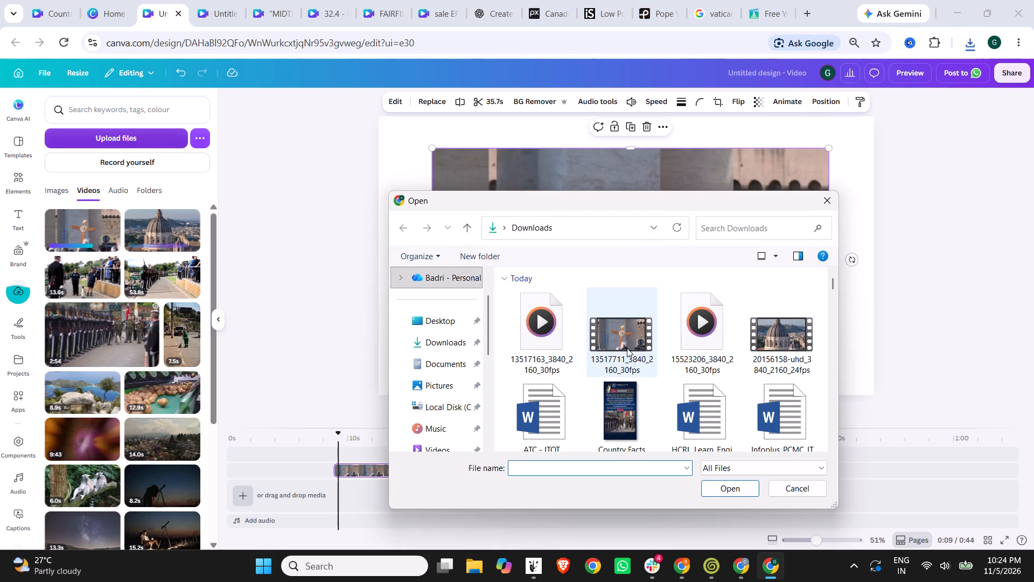
pyautogui.click(716, 336)
pyautogui.keyDown('ctrl'); pyautogui.click(556, 332); pyautogui.keyUp('ctrl')
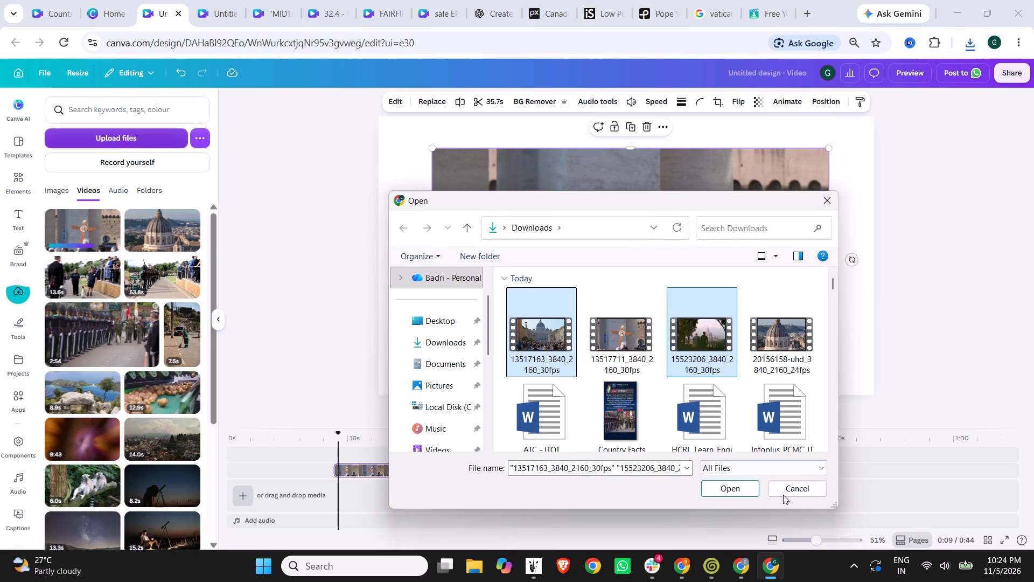
pyautogui.click(733, 492)
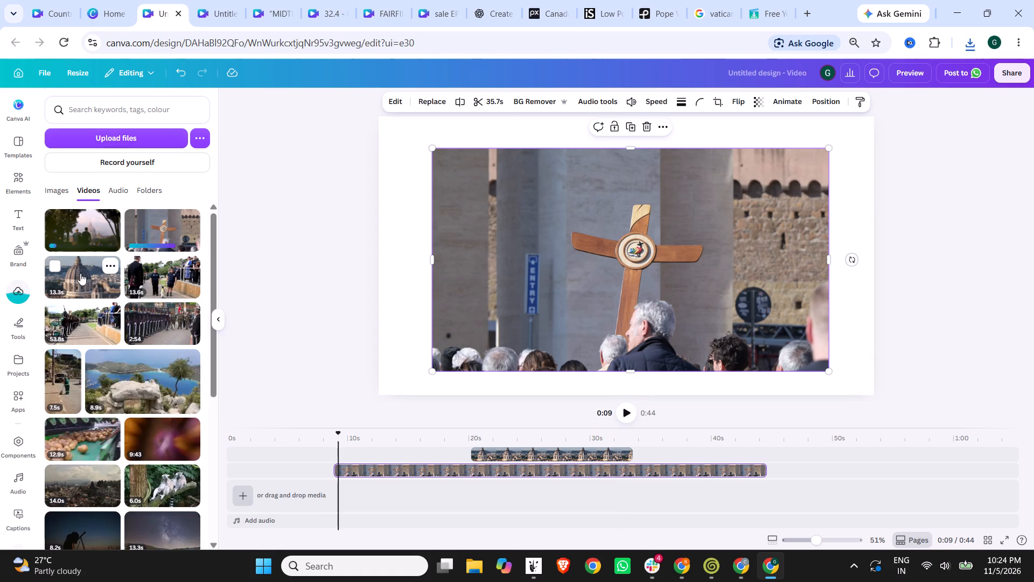
pyautogui.moveTo(156, 228); pyautogui.dragTo(157, 229)
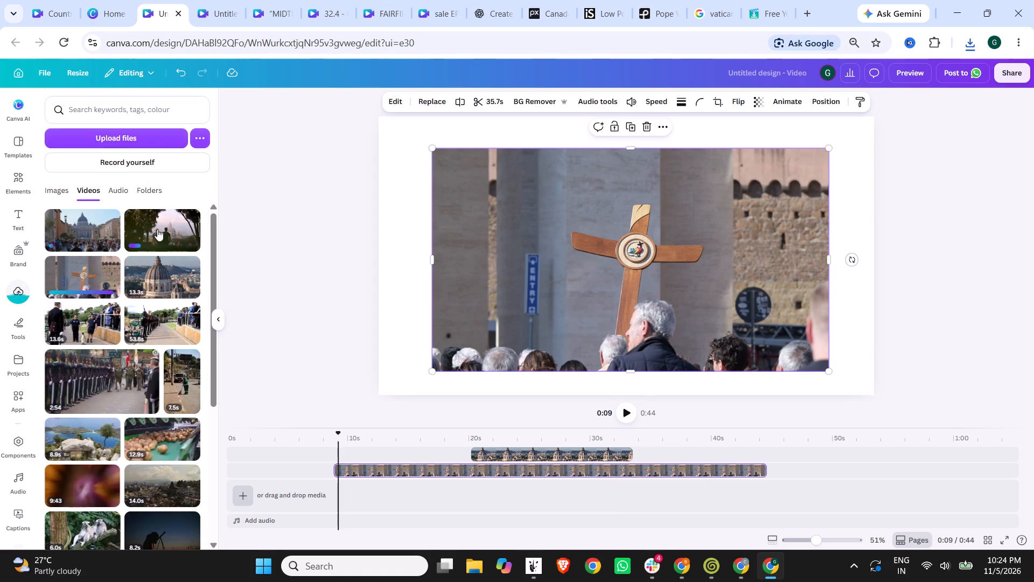
pyautogui.moveTo(157, 229); pyautogui.dragTo(257, 454)
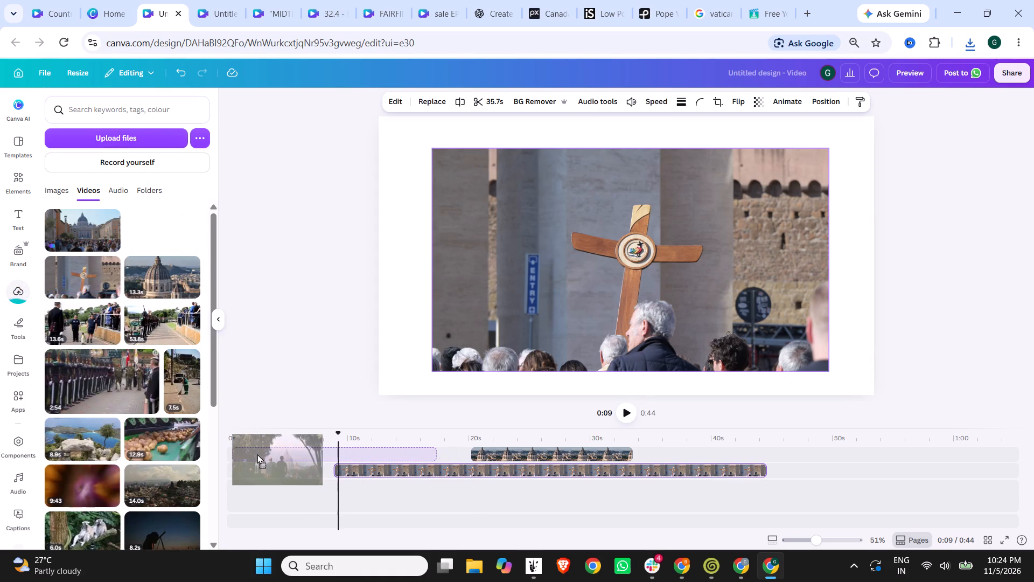
pyautogui.moveTo(257, 454); pyautogui.dragTo(256, 454)
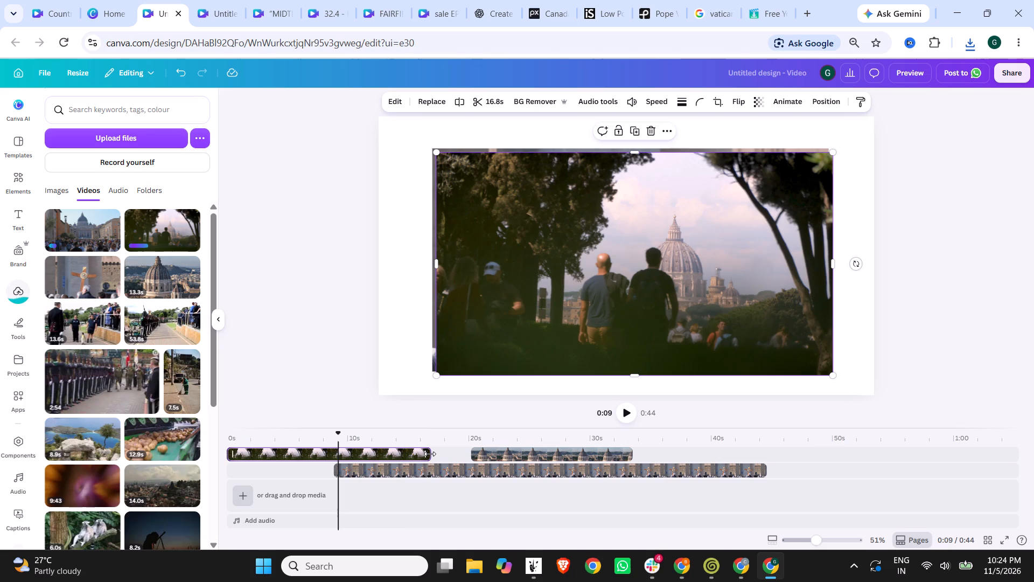
# Set the tree-framed skyline clip's speed to 2 and trim its end to a length of about 4 seconds.
pyautogui.click(359, 452)
pyautogui.click(647, 101)
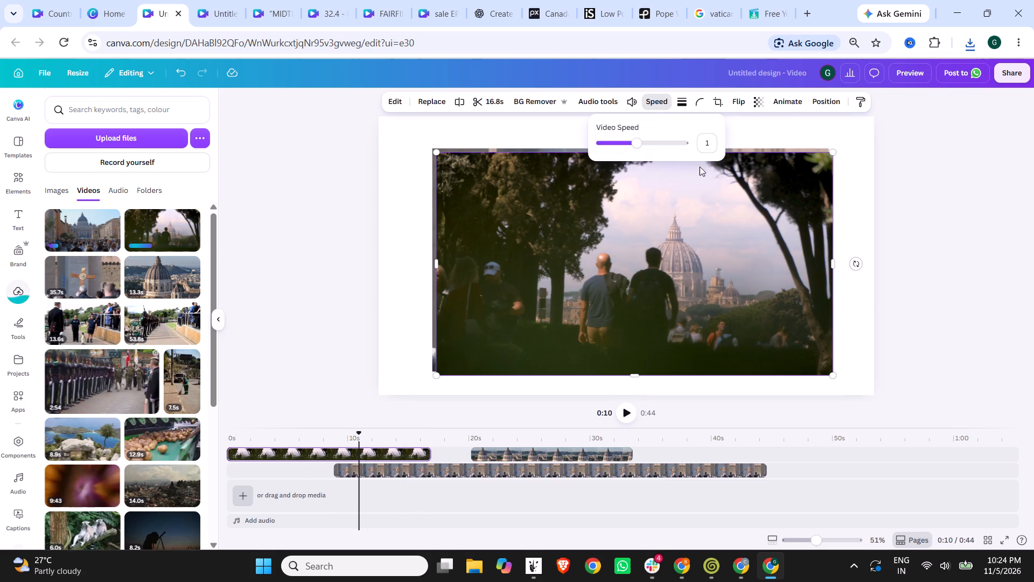
pyautogui.moveTo(632, 142); pyautogui.dragTo(711, 142)
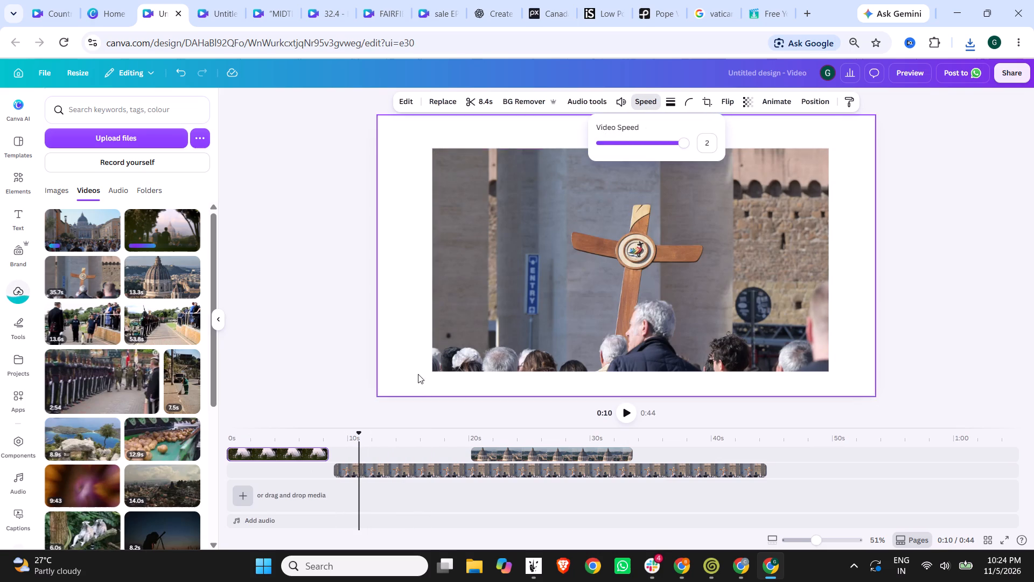
pyautogui.moveTo(325, 454); pyautogui.dragTo(271, 452)
# Place the dome clip directly after the skyline clip on the timeline and set its video speed to 2.
pyautogui.moveTo(516, 455); pyautogui.dragTo(316, 454)
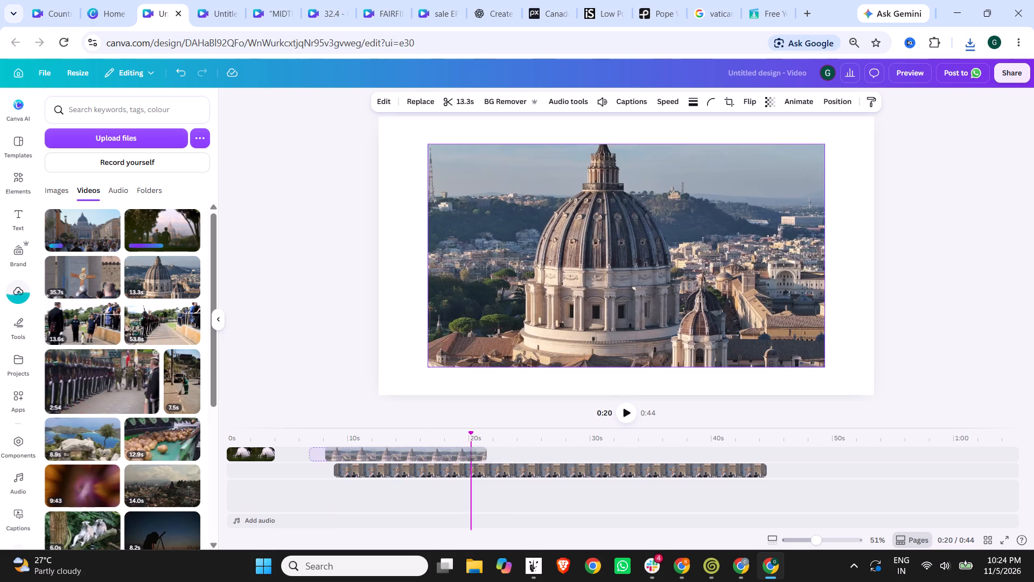
pyautogui.moveTo(316, 454); pyautogui.dragTo(317, 453)
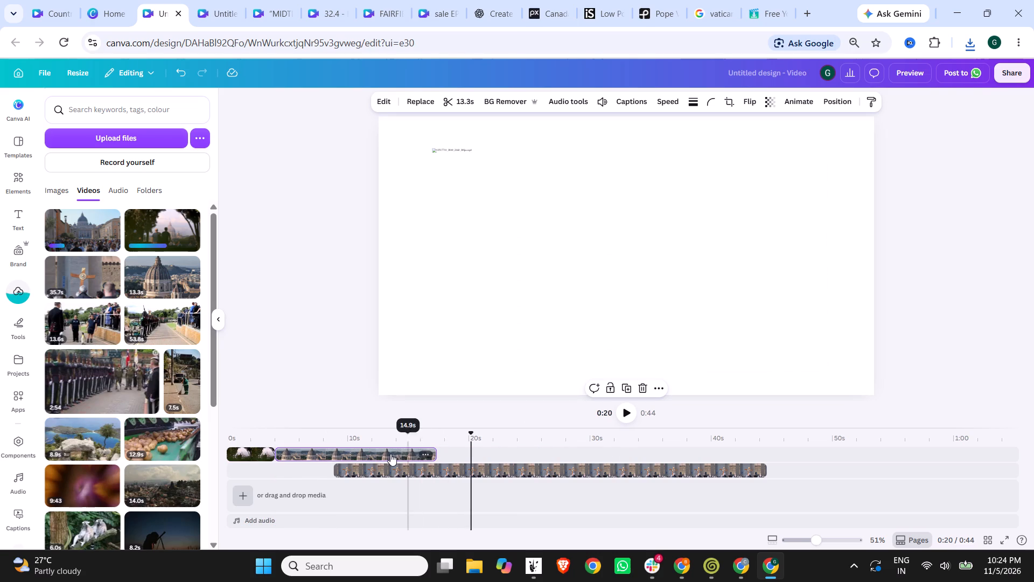
pyautogui.click(387, 453)
pyautogui.click(677, 96)
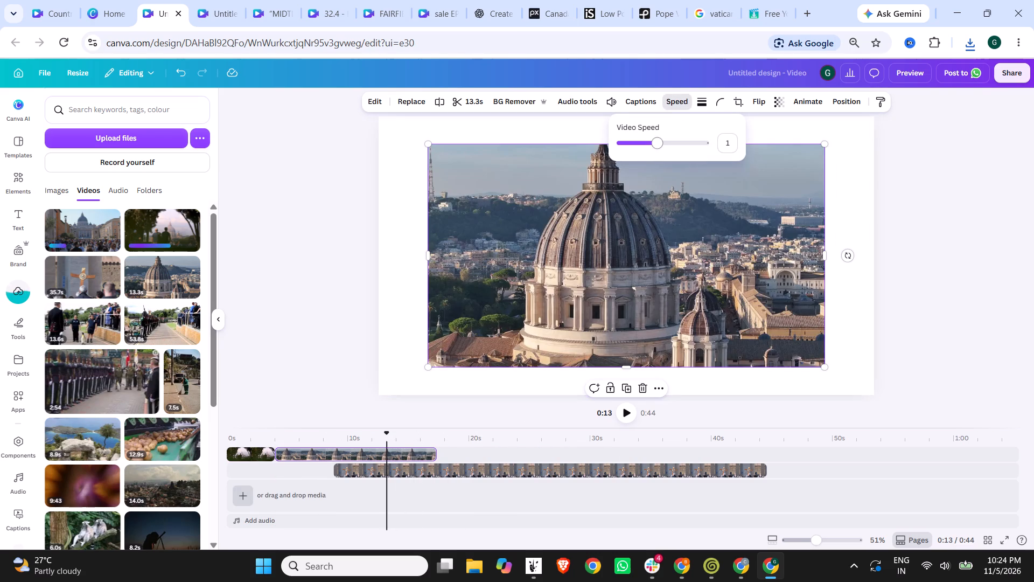
pyautogui.moveTo(656, 147); pyautogui.dragTo(752, 143)
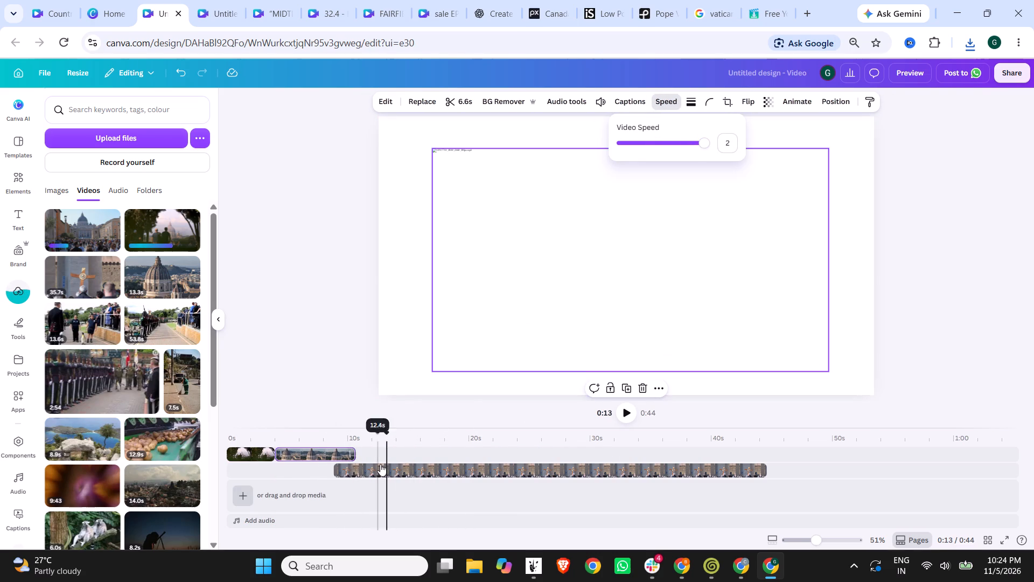
# Move the wooden cross clip onto the upper track directly after the dome clip.
pyautogui.moveTo(414, 468); pyautogui.dragTo(443, 448)
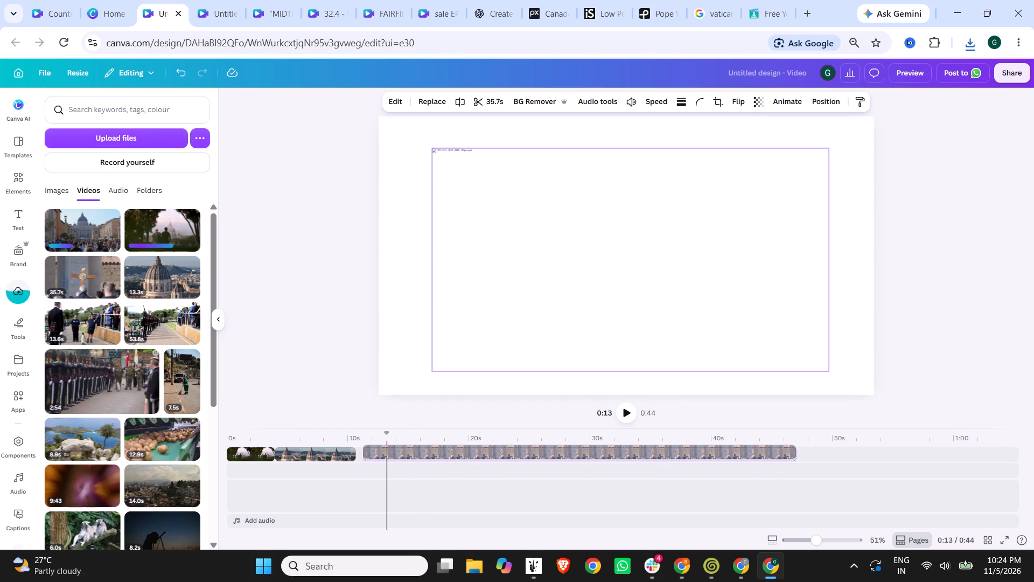
pyautogui.moveTo(443, 448); pyautogui.dragTo(438, 450)
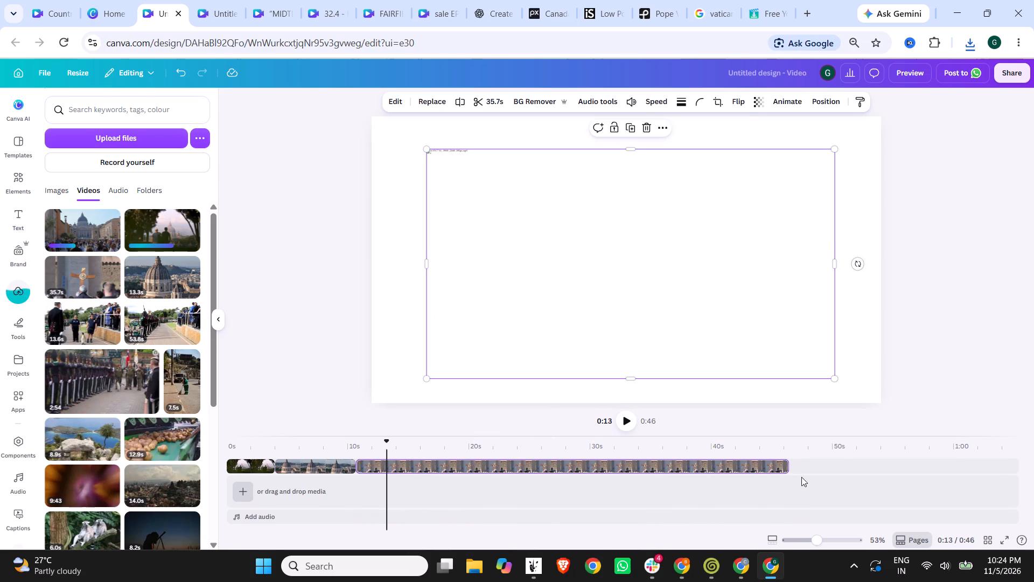
# Set the wooden cross clip's video speed to 2 and trim its end to a length of about 2.5 seconds.
pyautogui.click(621, 101)
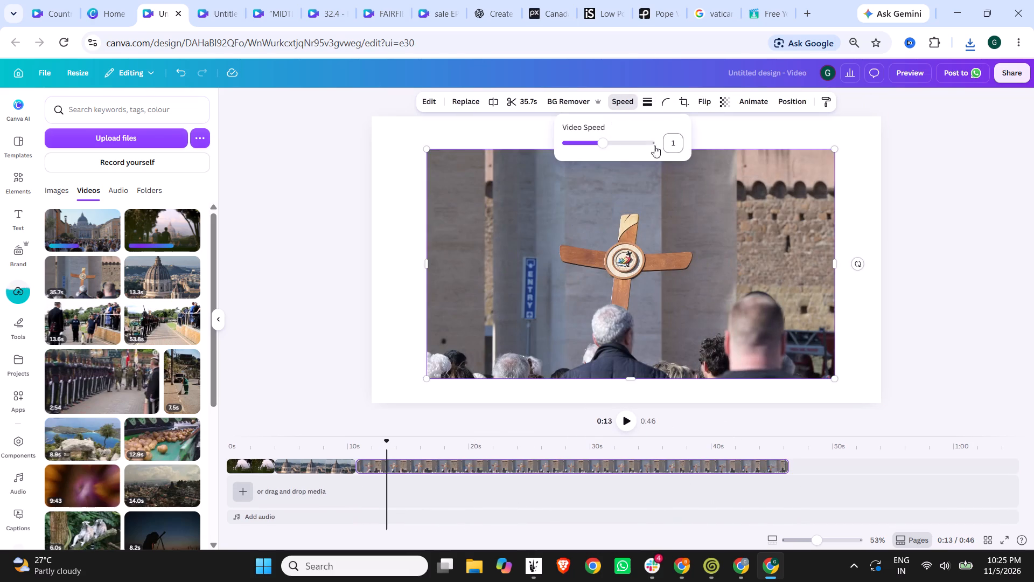
pyautogui.moveTo(607, 142); pyautogui.dragTo(657, 144)
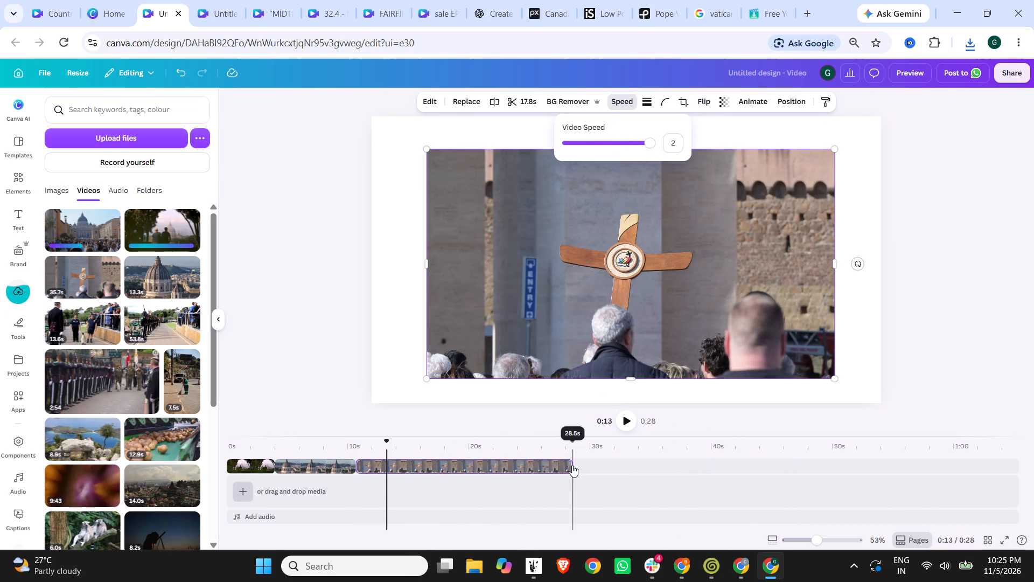
pyautogui.moveTo(571, 465); pyautogui.dragTo(392, 467)
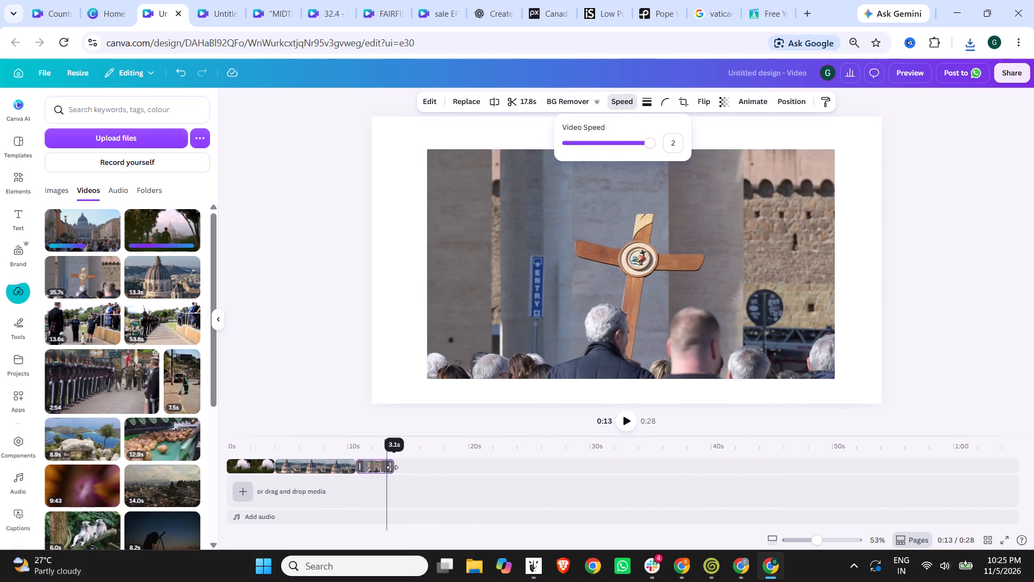
pyautogui.moveTo(392, 467); pyautogui.dragTo(389, 467)
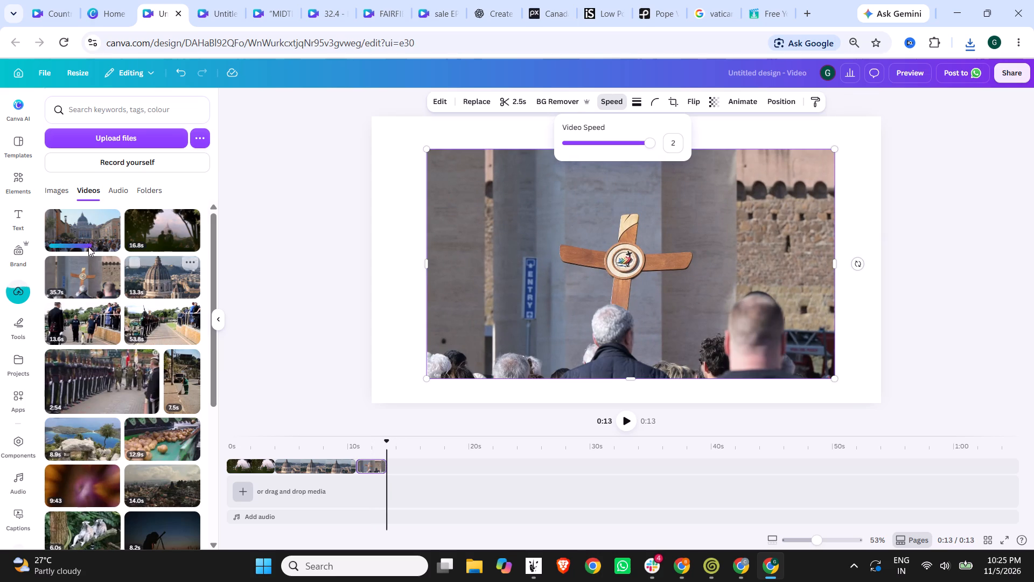
# Place the clip of the crowded street facing St. Peter's Basilica directly after the wooden cross clip on the upper track.
pyautogui.moveTo(82, 223); pyautogui.dragTo(431, 470)
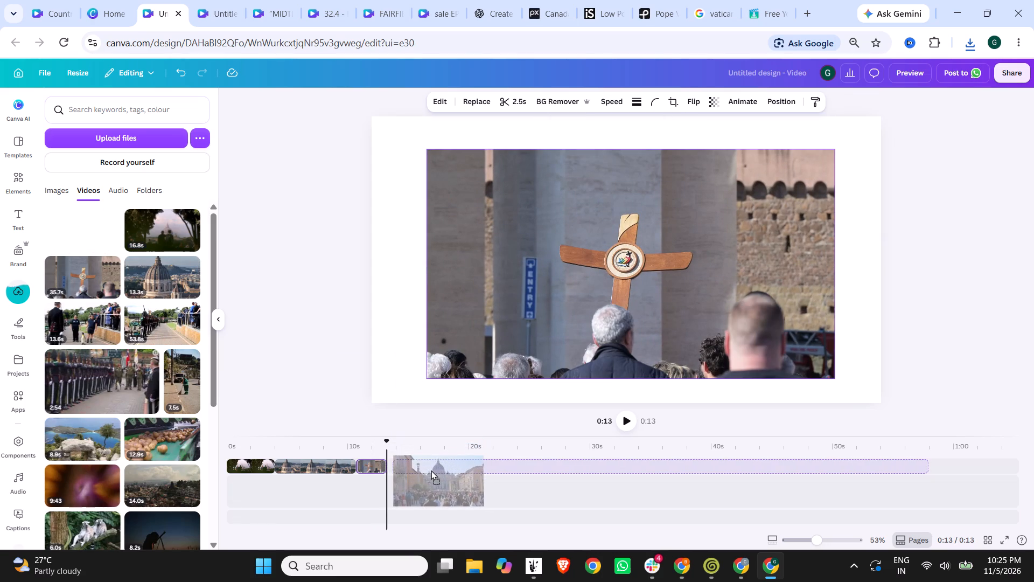
pyautogui.moveTo(431, 470); pyautogui.dragTo(424, 468)
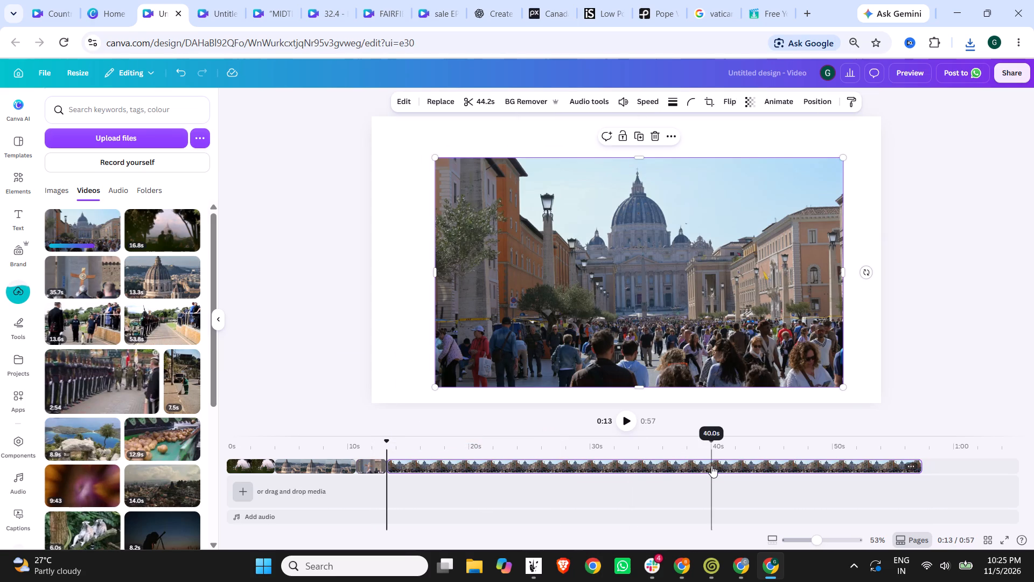
# Set the crowded basilica clip's video speed to 2 and trim its end to a length of about 3 seconds.
pyautogui.click(711, 466)
pyautogui.click(661, 105)
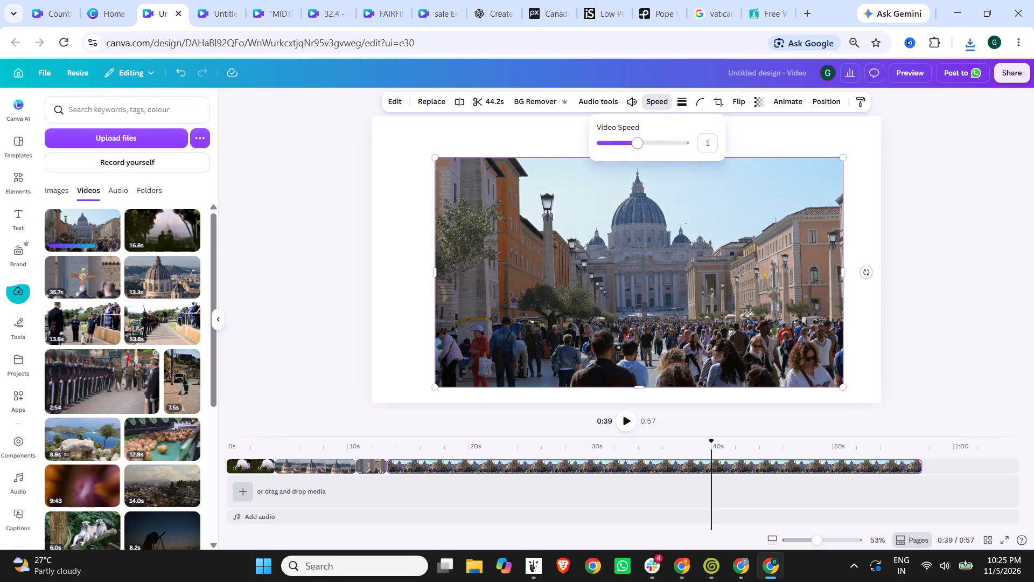
pyautogui.moveTo(640, 144); pyautogui.dragTo(706, 142)
pyautogui.moveTo(652, 467); pyautogui.dragTo(418, 465)
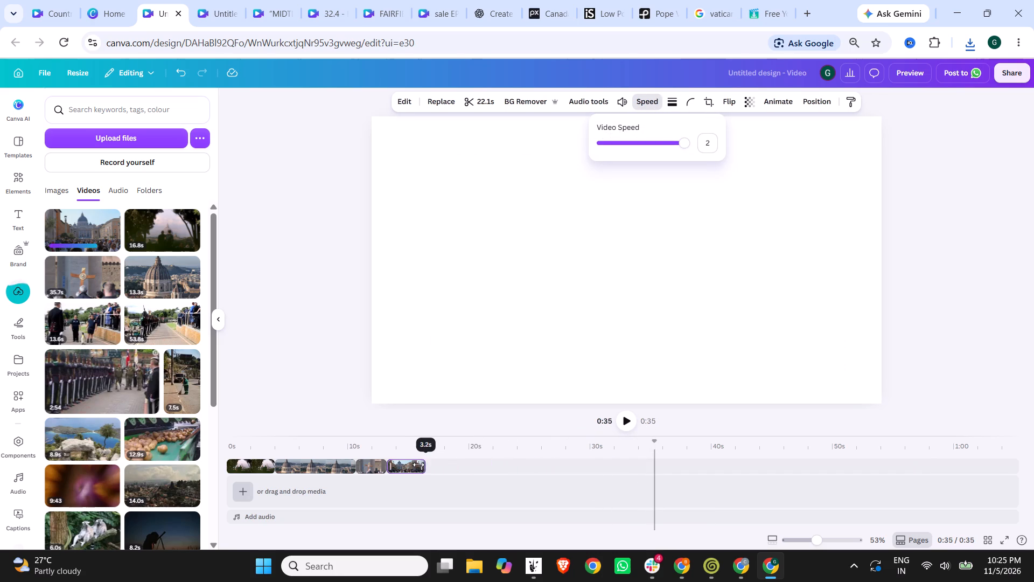
pyautogui.moveTo(418, 465); pyautogui.dragTo(421, 465)
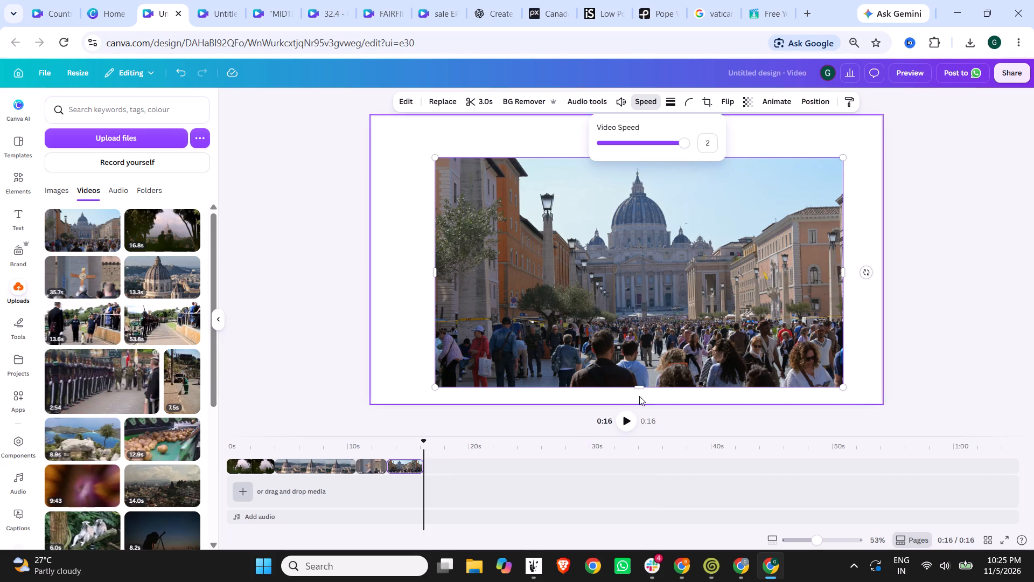
# Enlarge and reposition the tree-framed skyline clip so that it fills the whole canvas.
pyautogui.click(256, 473)
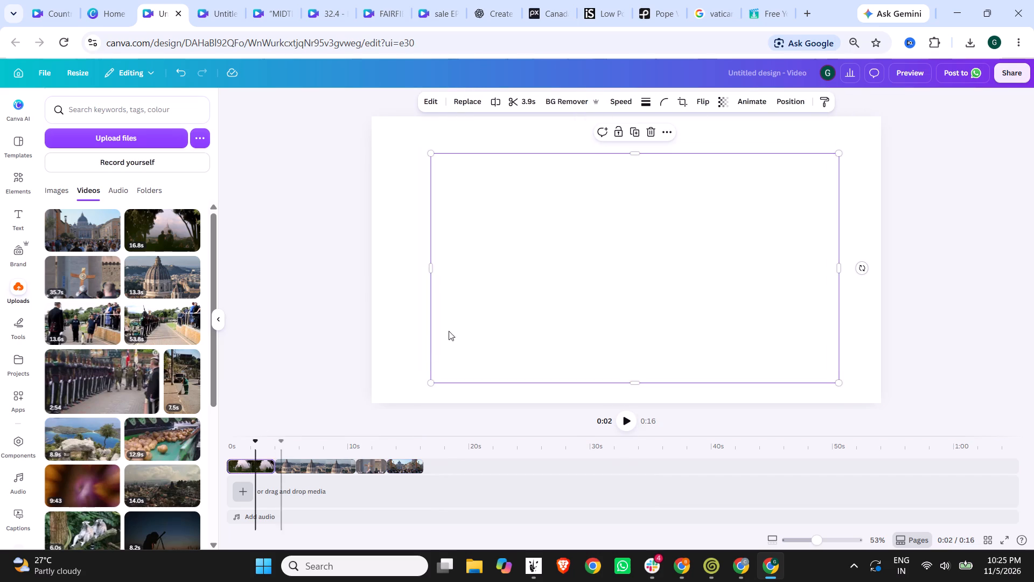
pyautogui.moveTo(431, 386); pyautogui.dragTo(370, 414)
pyautogui.scroll(2, 865, 220)
pyautogui.moveTo(838, 154); pyautogui.dragTo(883, 112)
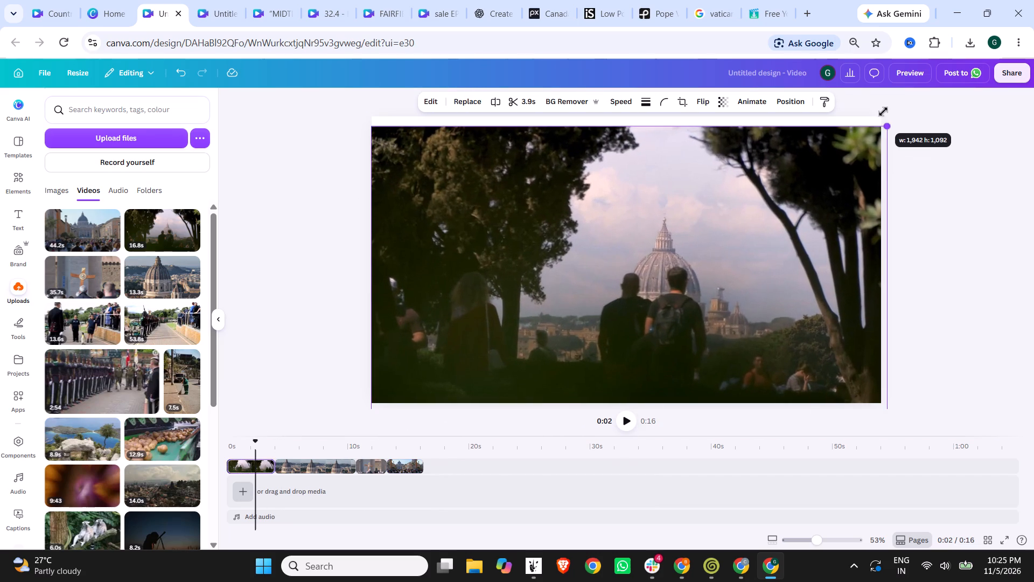
pyautogui.moveTo(883, 112); pyautogui.dragTo(903, 98)
pyautogui.moveTo(769, 199); pyautogui.dragTo(750, 200)
# Enlarge and center the dome clip so that it fills the whole canvas.
pyautogui.click(312, 467)
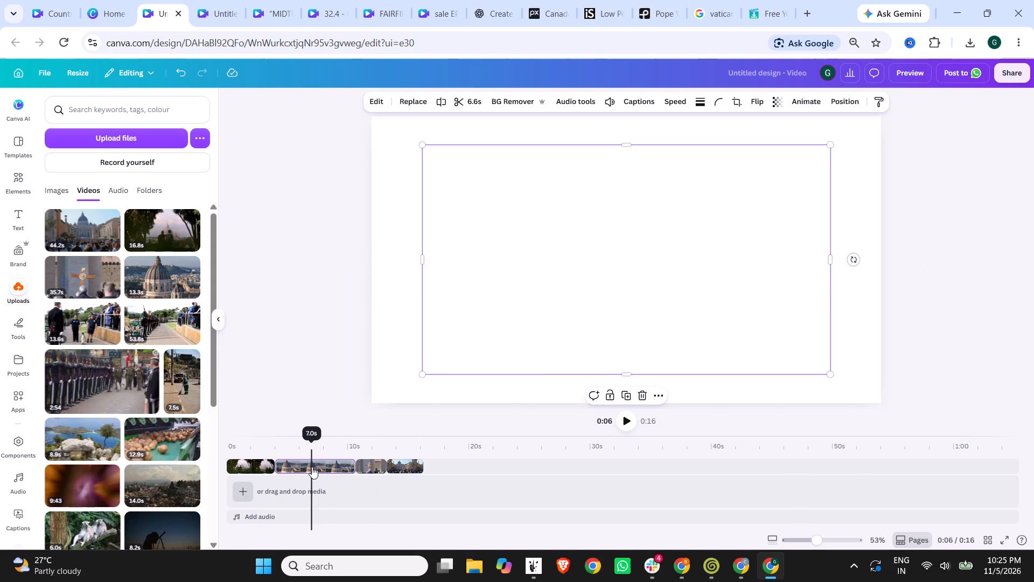
pyautogui.moveTo(565, 287); pyautogui.dragTo(515, 257)
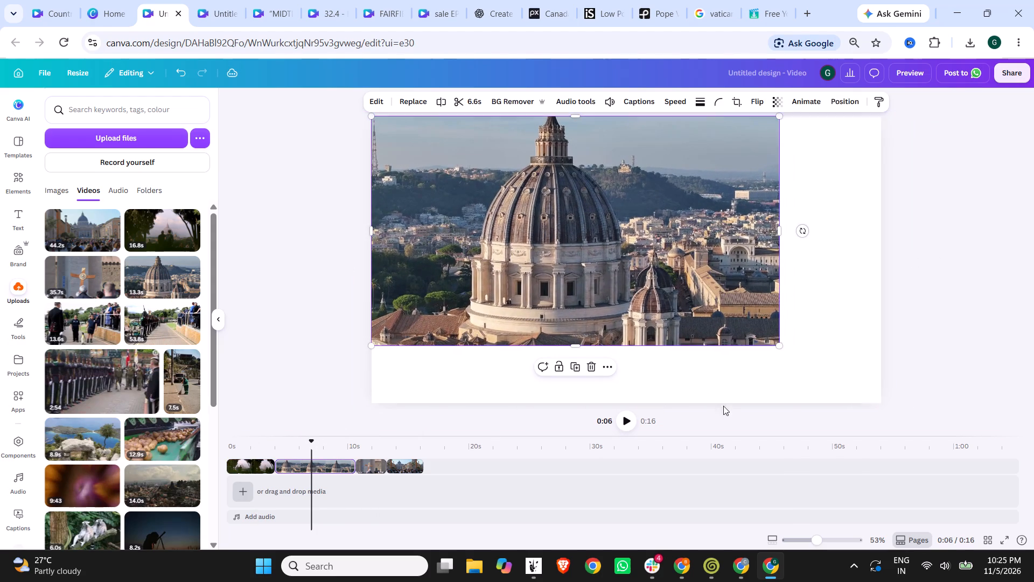
pyautogui.moveTo(777, 348); pyautogui.dragTo(886, 397)
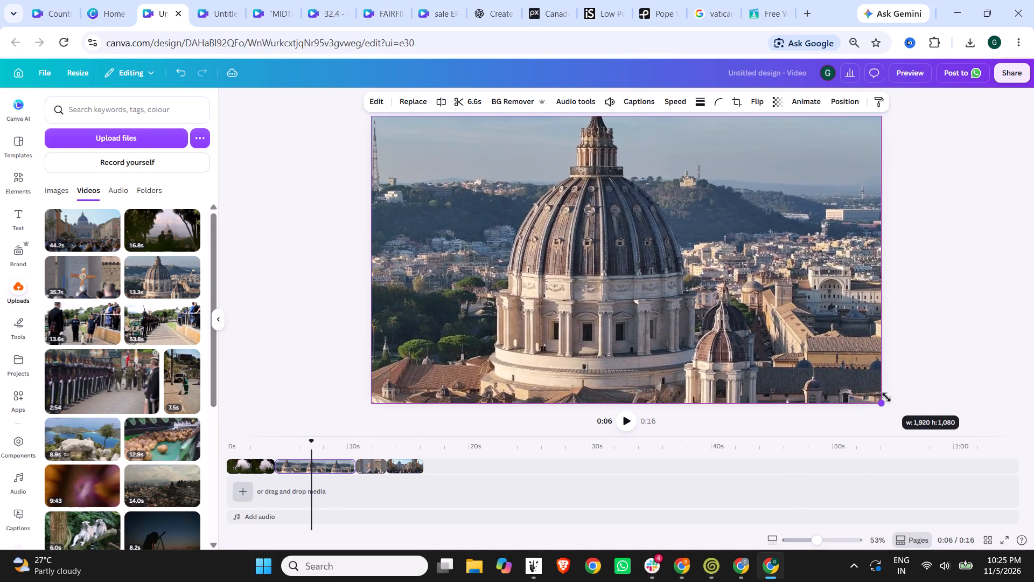
pyautogui.moveTo(886, 397); pyautogui.dragTo(890, 398)
pyautogui.click(779, 362)
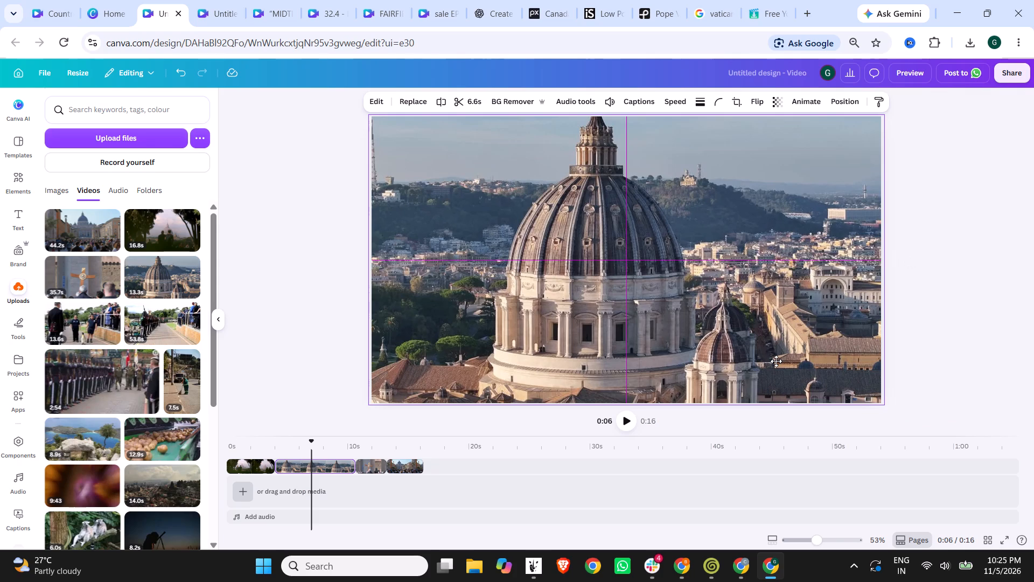
# Move the wooden cross clip to the canvas's upper-left corner and enlarge it to cover the whole canvas.
pyautogui.click(373, 462)
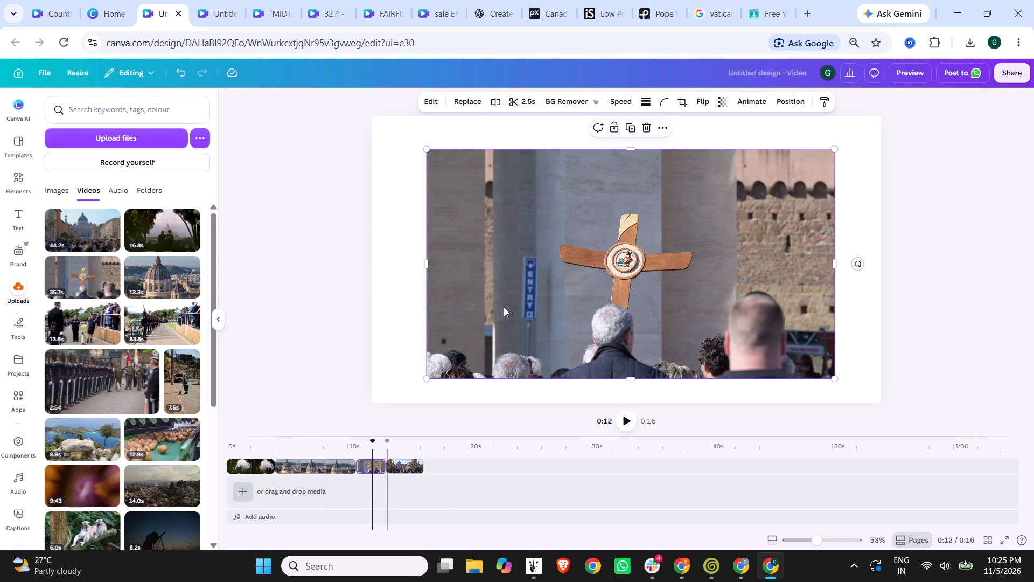
pyautogui.moveTo(506, 280); pyautogui.dragTo(451, 244)
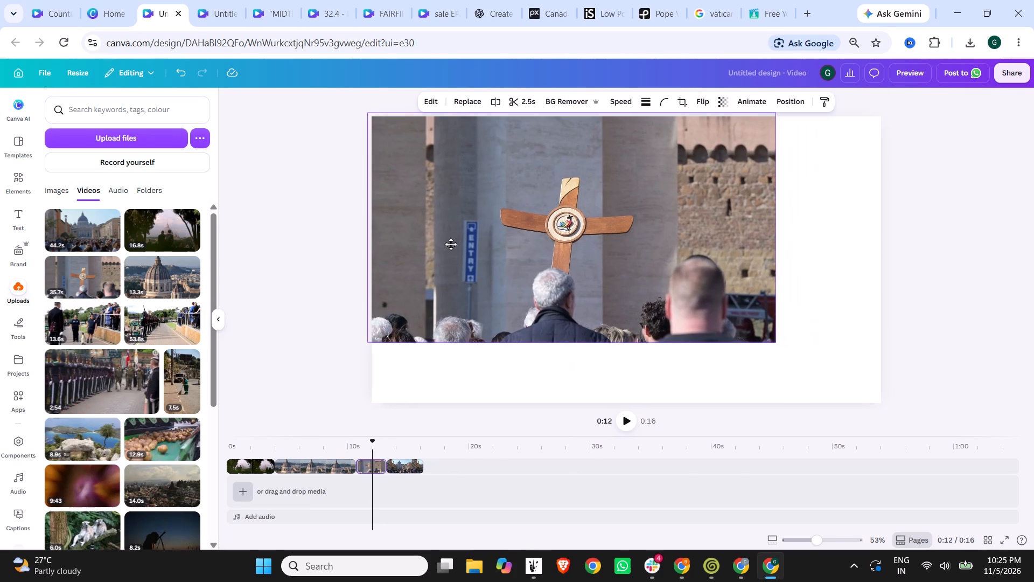
pyautogui.moveTo(451, 244); pyautogui.dragTo(447, 246)
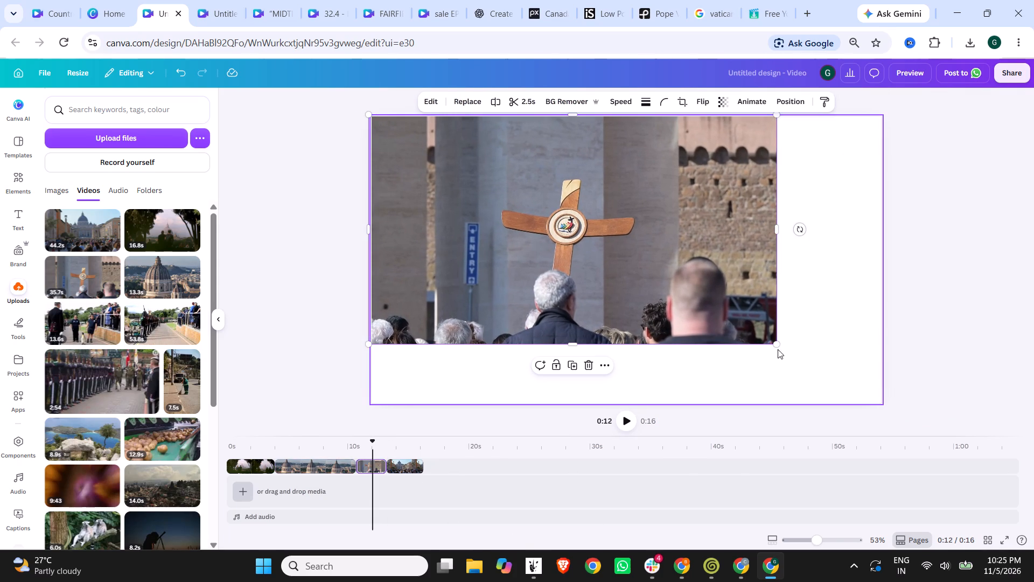
pyautogui.moveTo(774, 344); pyautogui.dragTo(893, 382)
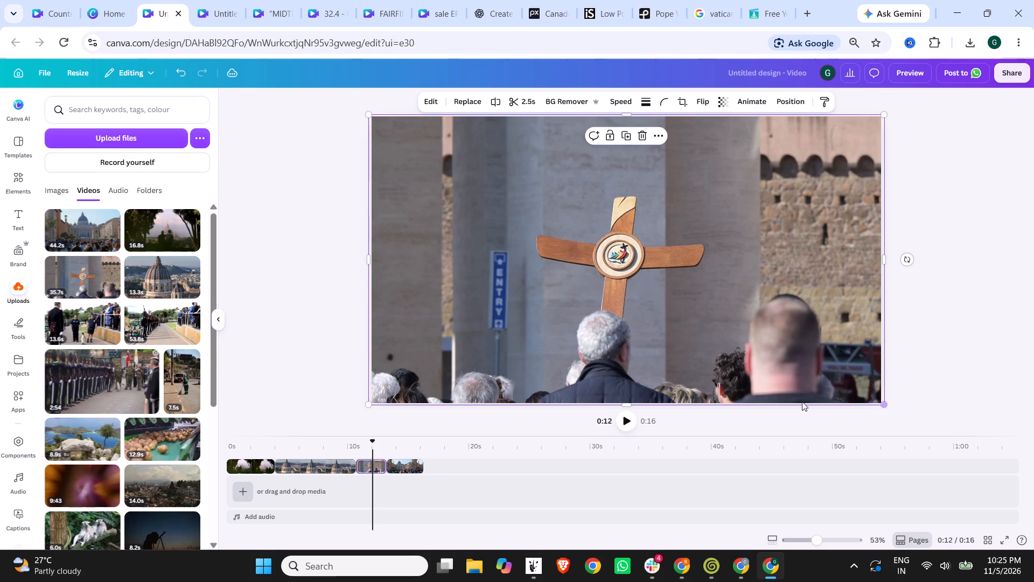
# Move the crowded basilica clip to the canvas's upper-left corner and enlarge it to cover the whole canvas.
pyautogui.click(403, 466)
pyautogui.moveTo(476, 276); pyautogui.dragTo(455, 260)
pyautogui.click(514, 223)
pyautogui.press('Delete')
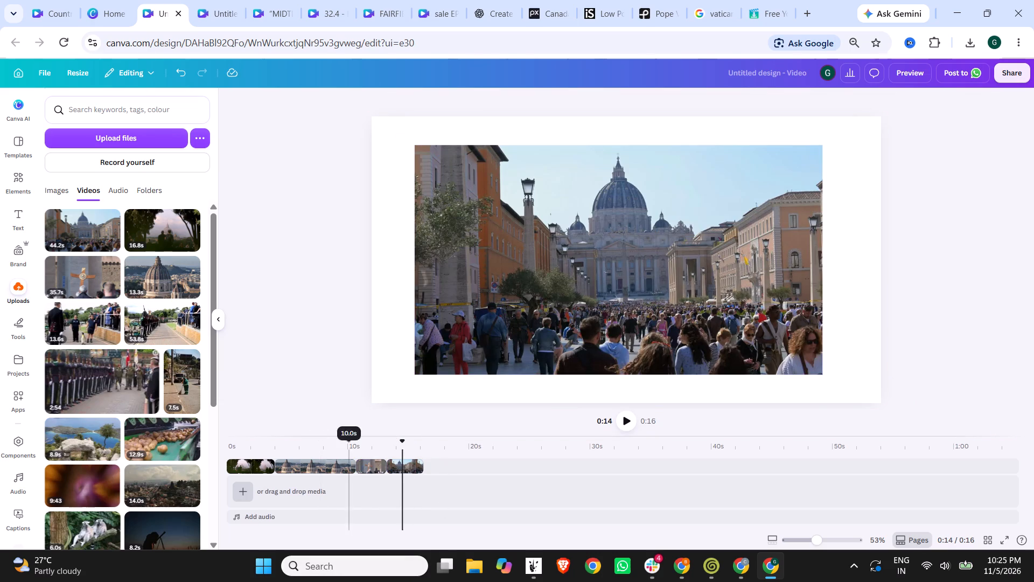
pyautogui.moveTo(491, 343); pyautogui.dragTo(444, 314)
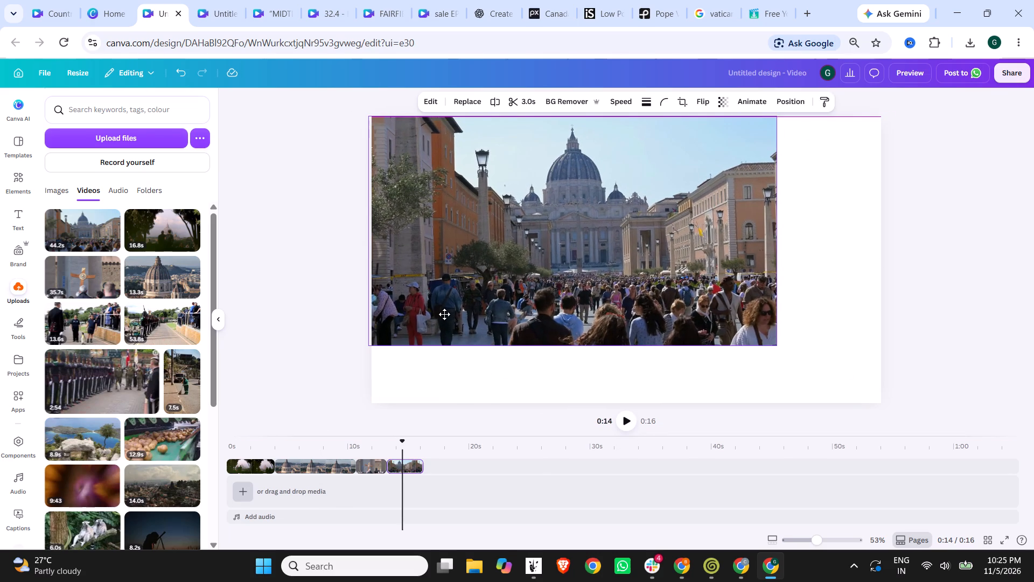
pyautogui.moveTo(444, 314); pyautogui.dragTo(444, 309)
pyautogui.moveTo(779, 343); pyautogui.dragTo(903, 391)
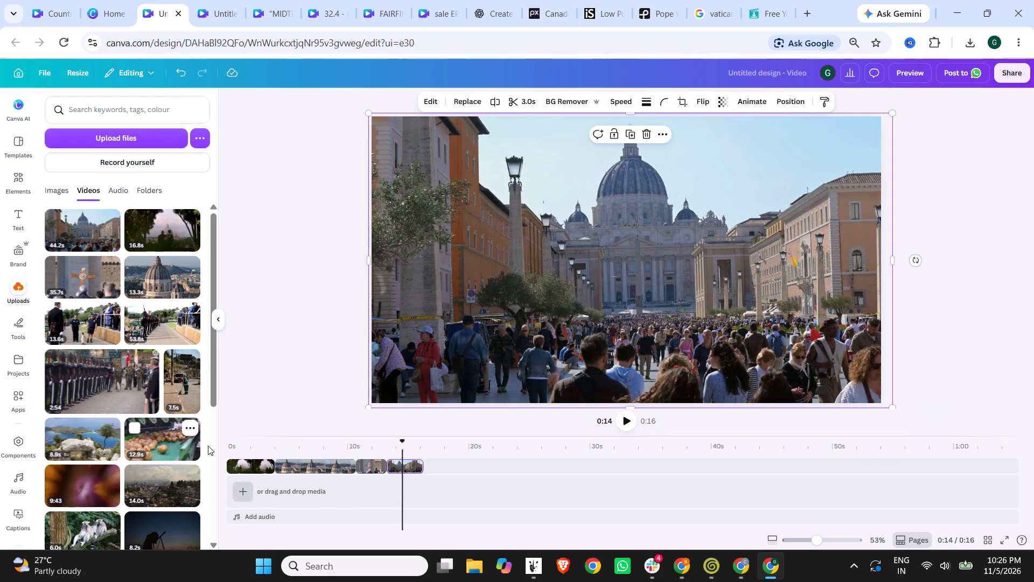
# Play the assembled footage video from the beginning in the full preview to check the four clips.
pyautogui.click(227, 445)
pyautogui.click(628, 421)
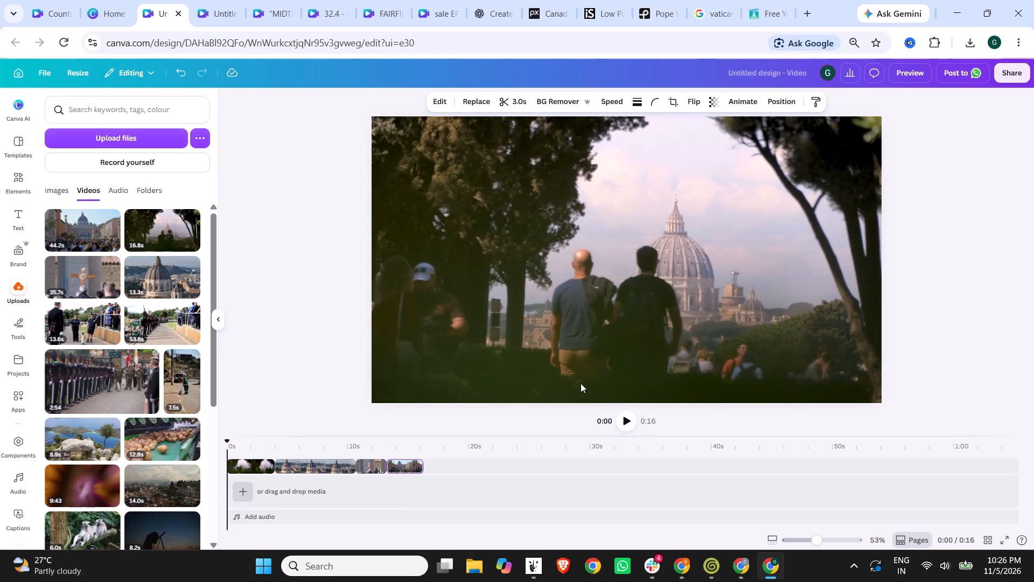
pyautogui.click(914, 68)
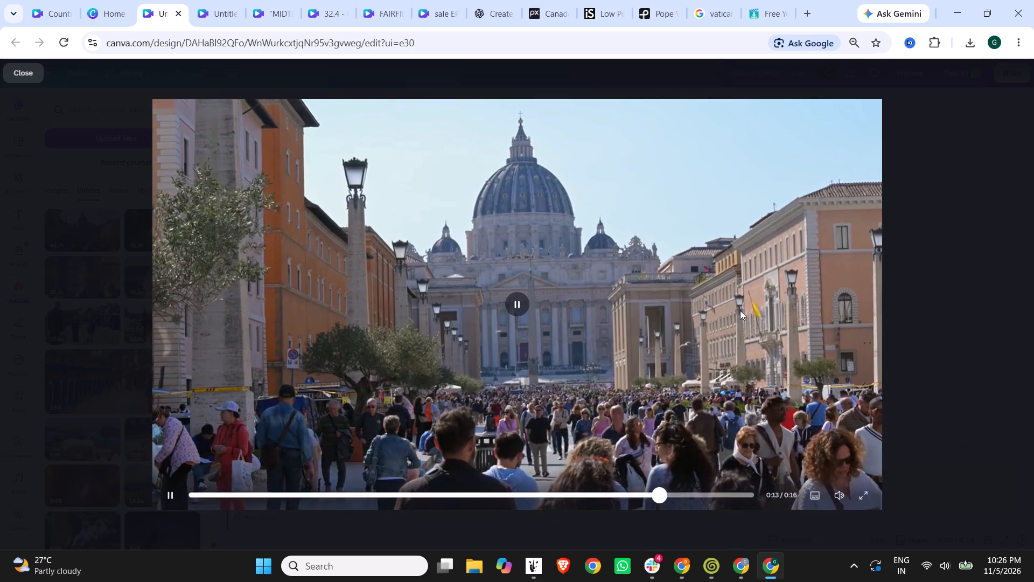
pyautogui.click(585, 495)
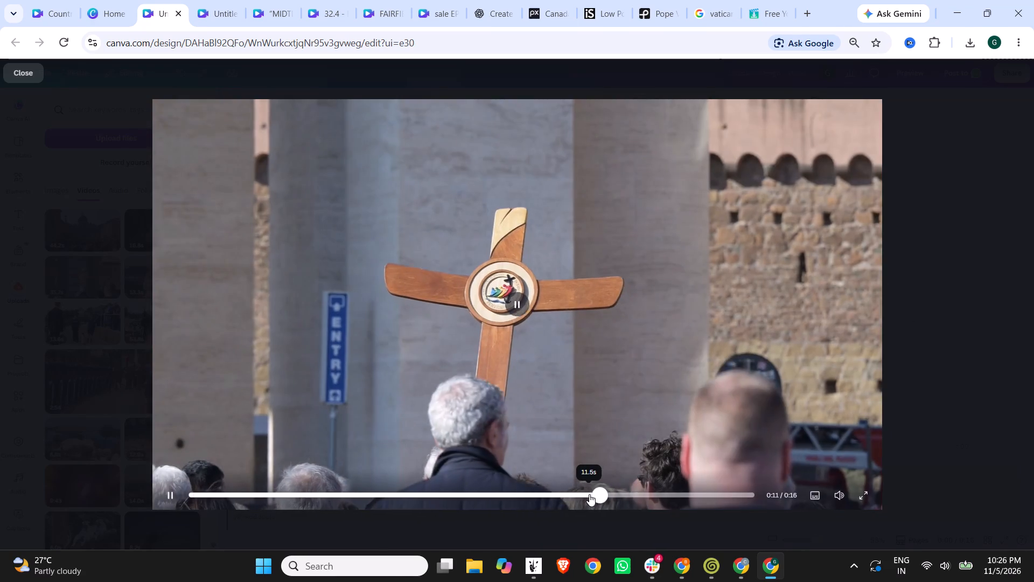
# Check the final clip in the full preview, then briefly replay the video's opening and close the preview.
pyautogui.click(690, 498)
pyautogui.click(949, 368)
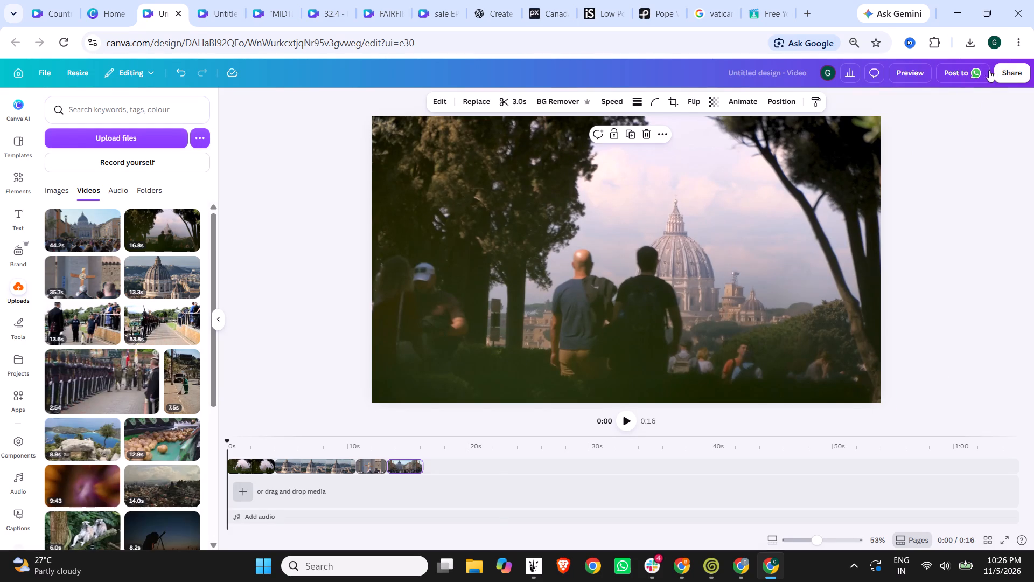
pyautogui.click(919, 72)
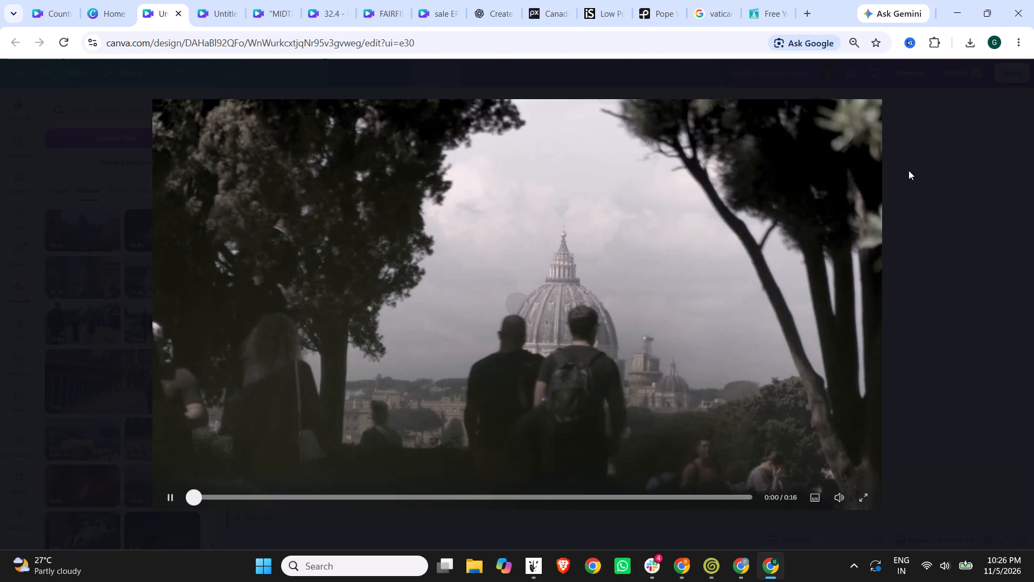
pyautogui.click(916, 186)
# Download the assembled footage design as an MP4 video at 1080p quality.
pyautogui.click(1005, 77)
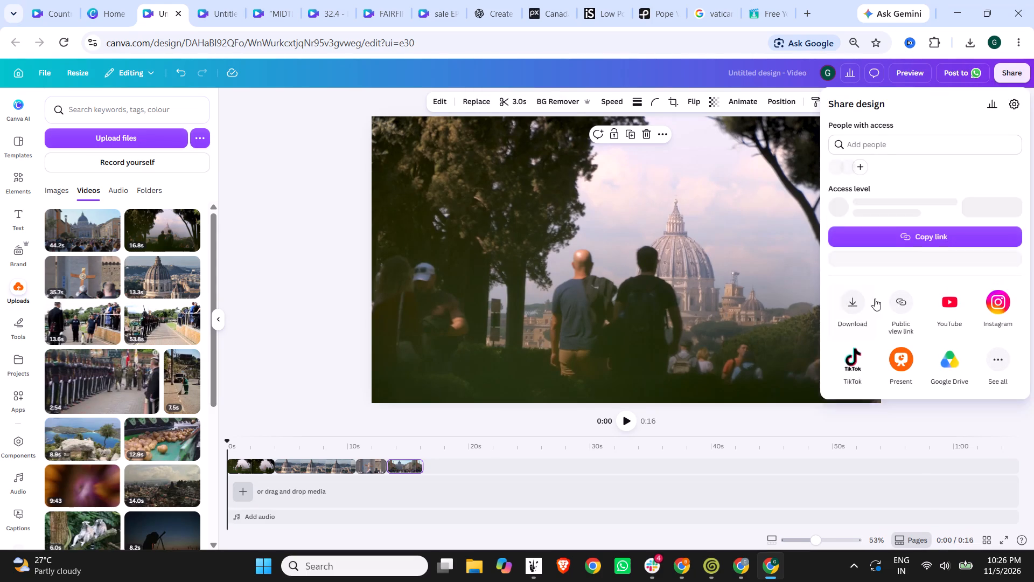
pyautogui.click(853, 307)
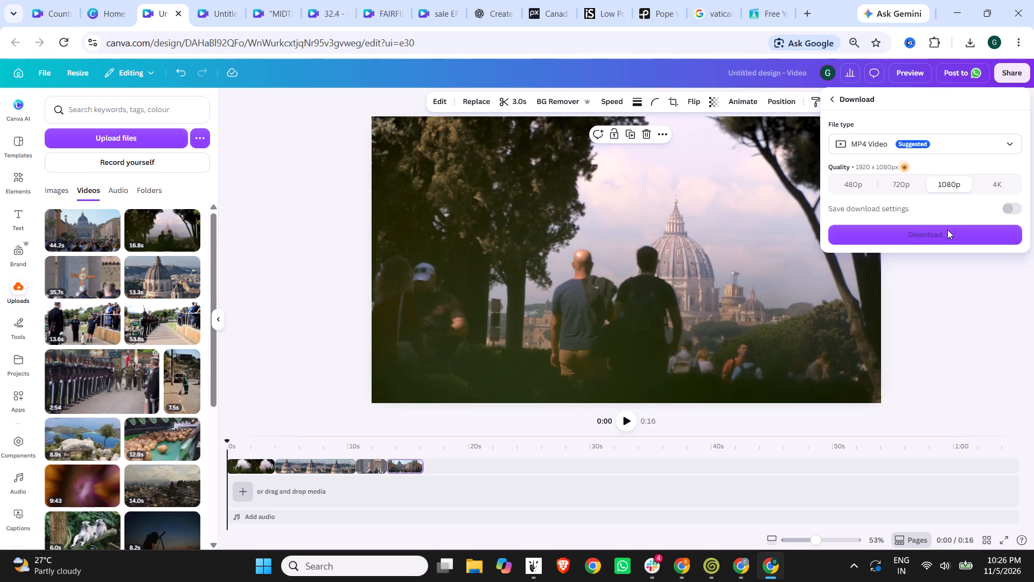
pyautogui.click(947, 230)
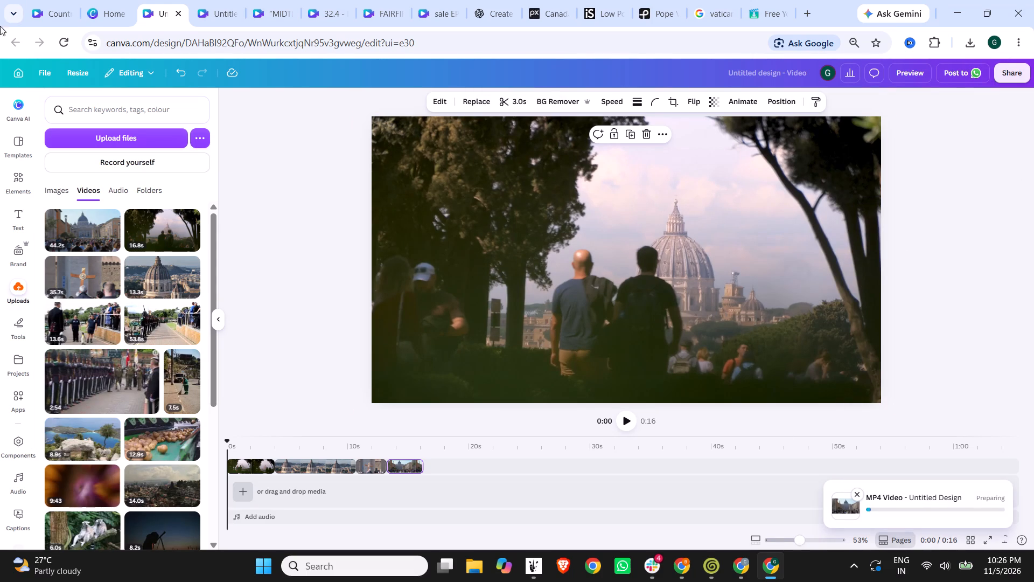
# In the Country Facts design, lengthen the blue background page and its audio track to about 16 seconds.
pyautogui.click(115, 0)
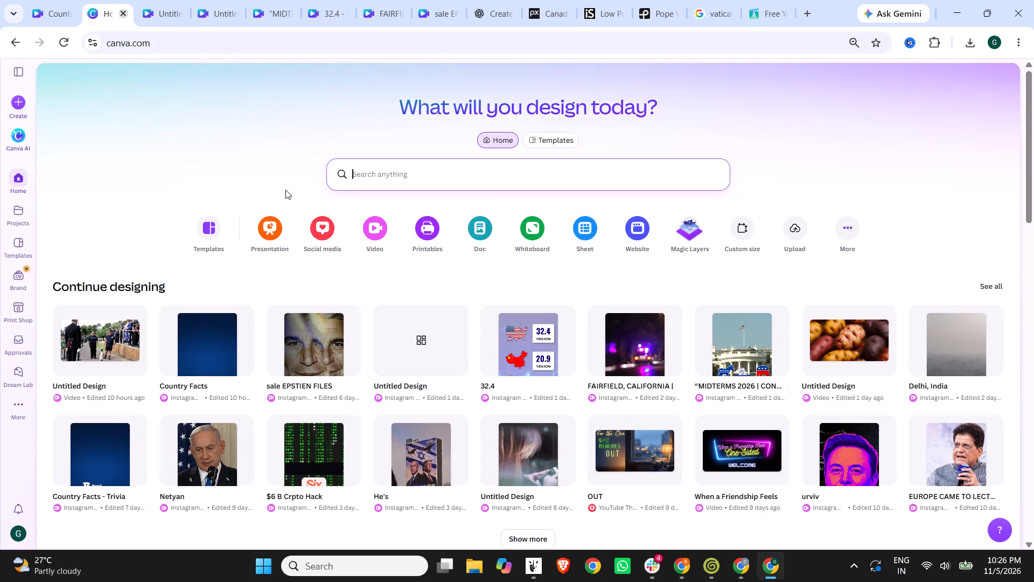
pyautogui.click(44, 1)
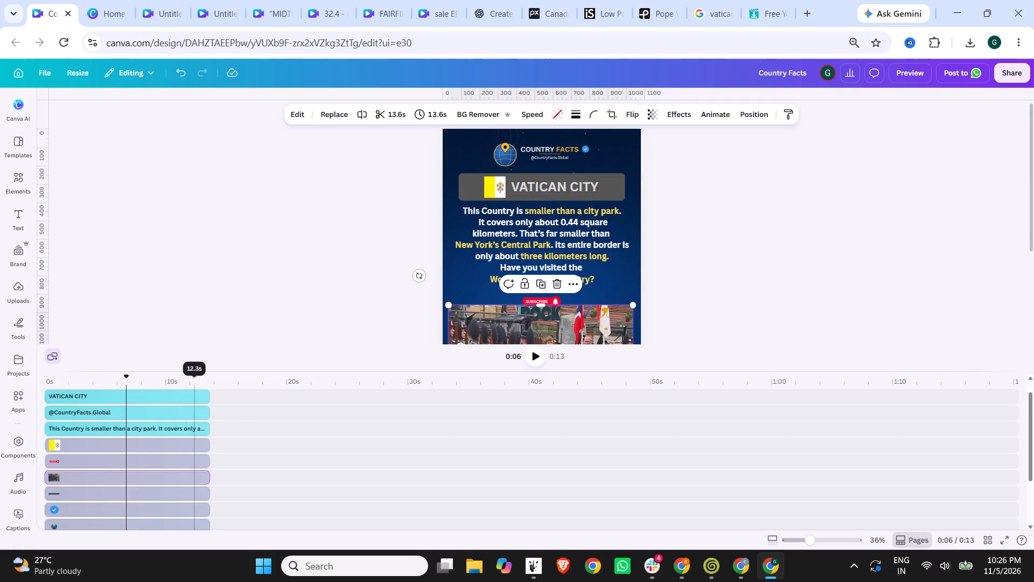
pyautogui.scroll(-3, 221, 408)
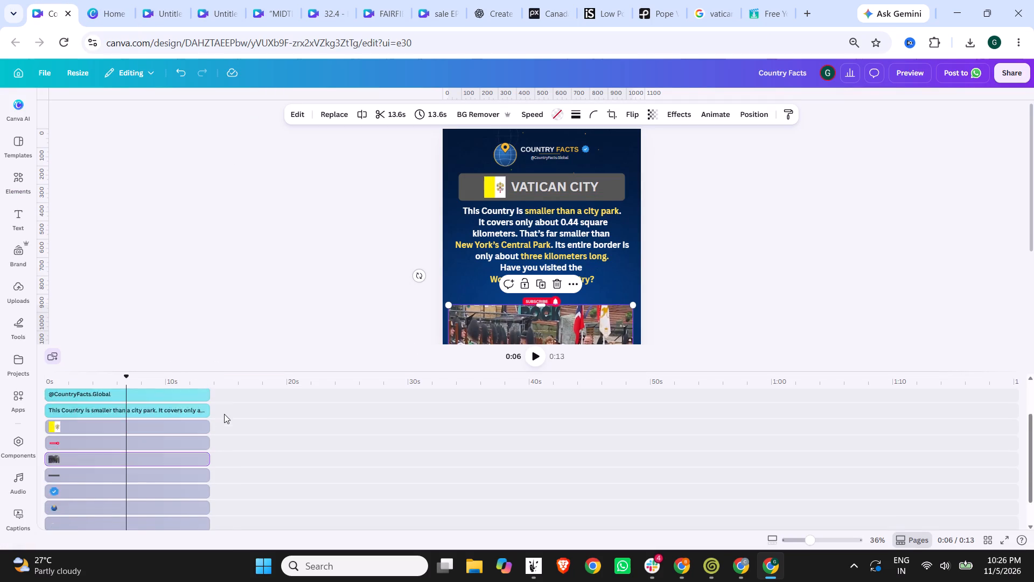
pyautogui.moveTo(208, 493); pyautogui.dragTo(255, 493)
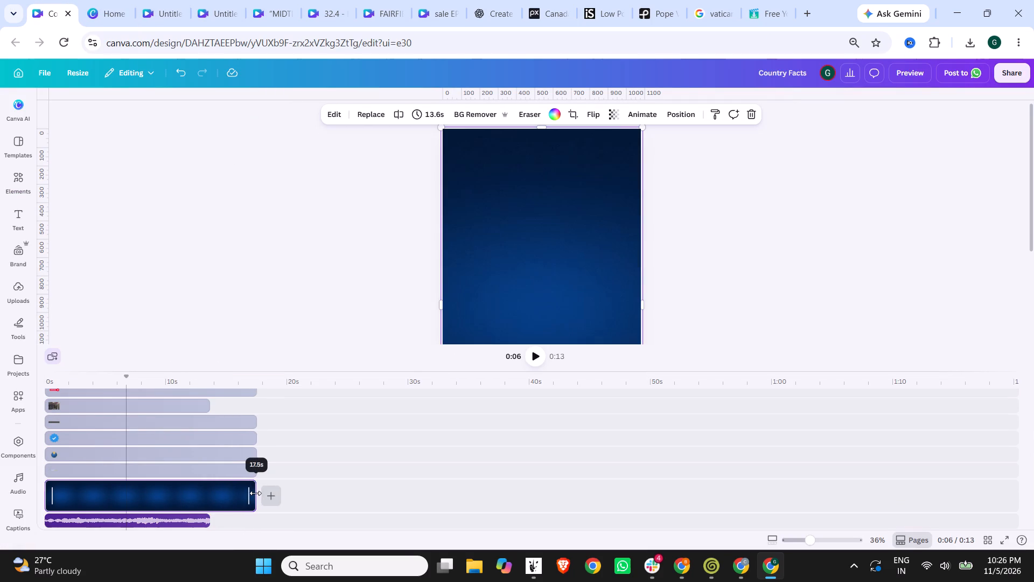
pyautogui.moveTo(255, 493); pyautogui.dragTo(240, 493)
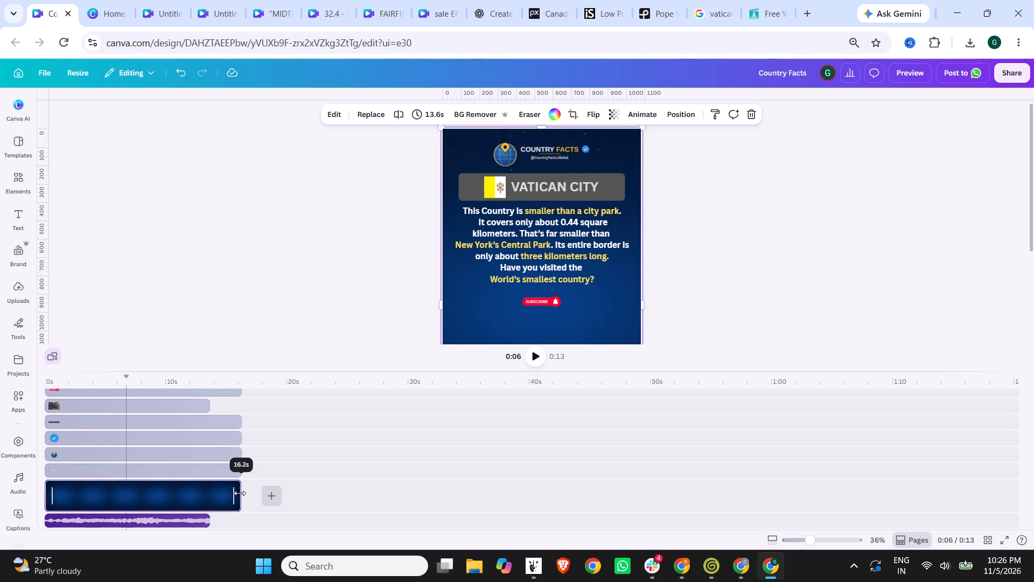
pyautogui.moveTo(240, 493); pyautogui.dragTo(236, 493)
pyautogui.moveTo(209, 518); pyautogui.dragTo(235, 519)
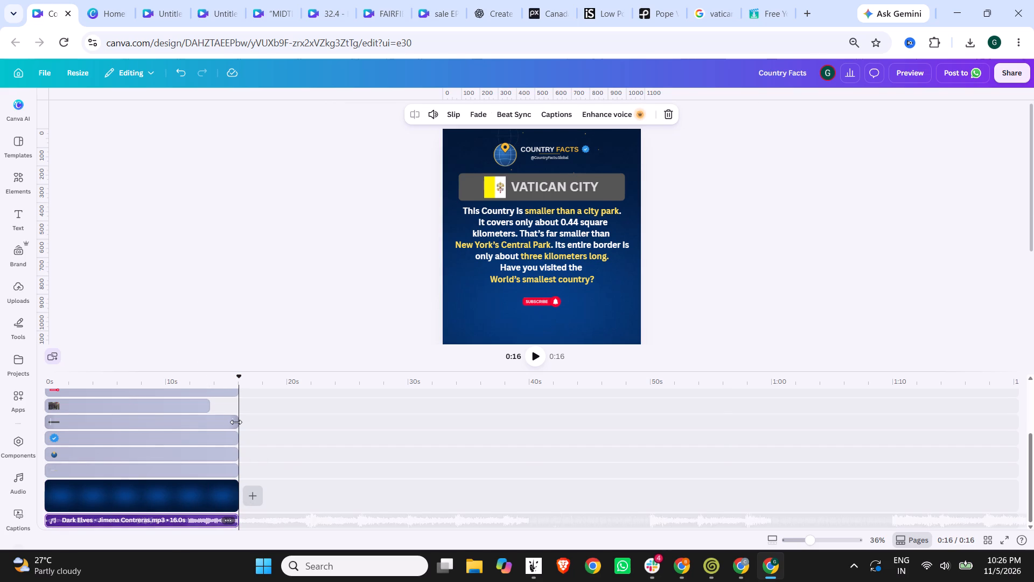
pyautogui.scroll(2, 351, 361)
# Search Google Images for "pope" and for "vatican", then return to the Country Facts design.
pyautogui.click(707, 0)
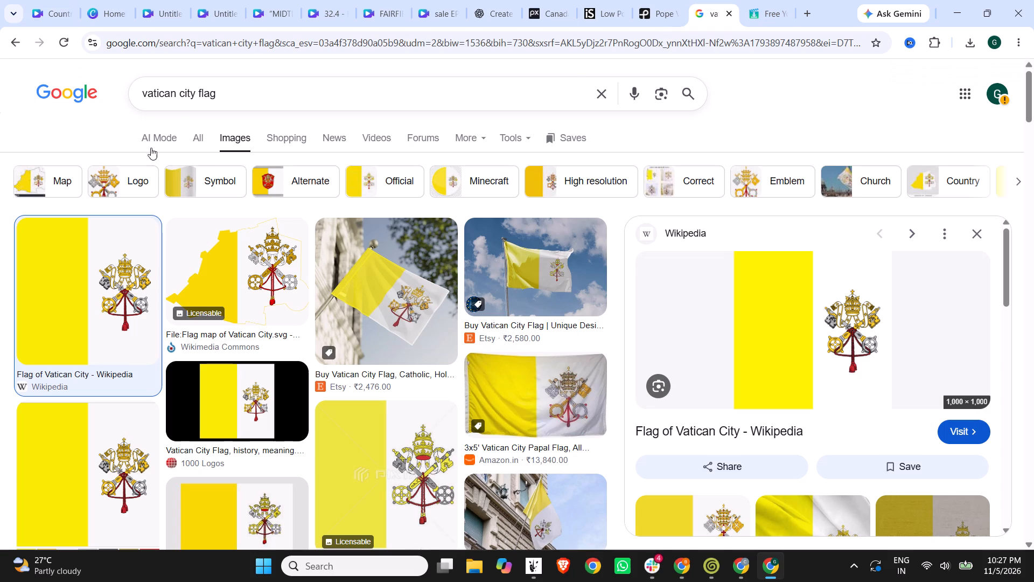
pyautogui.moveTo(240, 83); pyautogui.dragTo(83, 95)
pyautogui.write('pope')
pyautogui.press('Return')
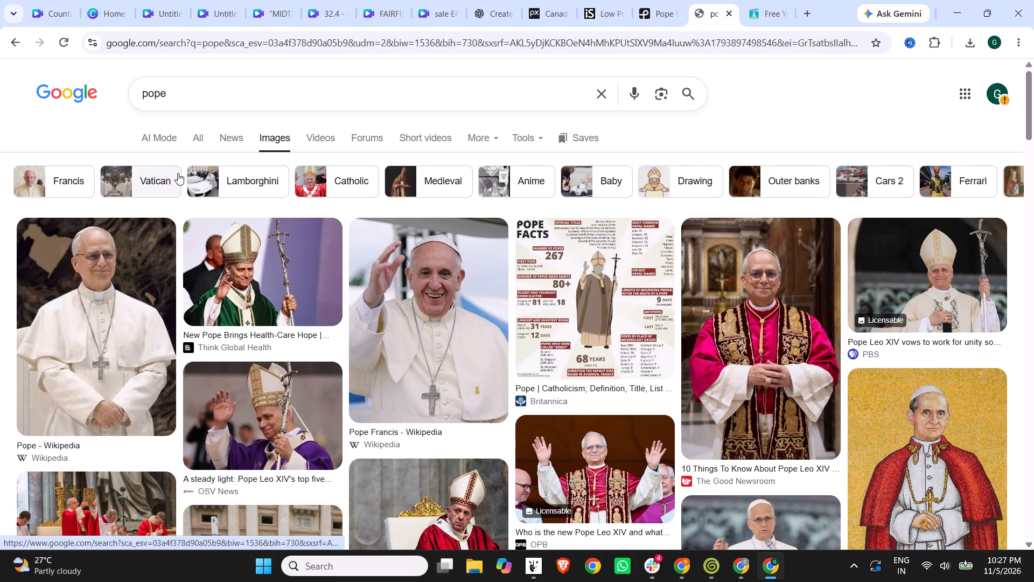
pyautogui.moveTo(216, 93); pyautogui.dragTo(64, 89)
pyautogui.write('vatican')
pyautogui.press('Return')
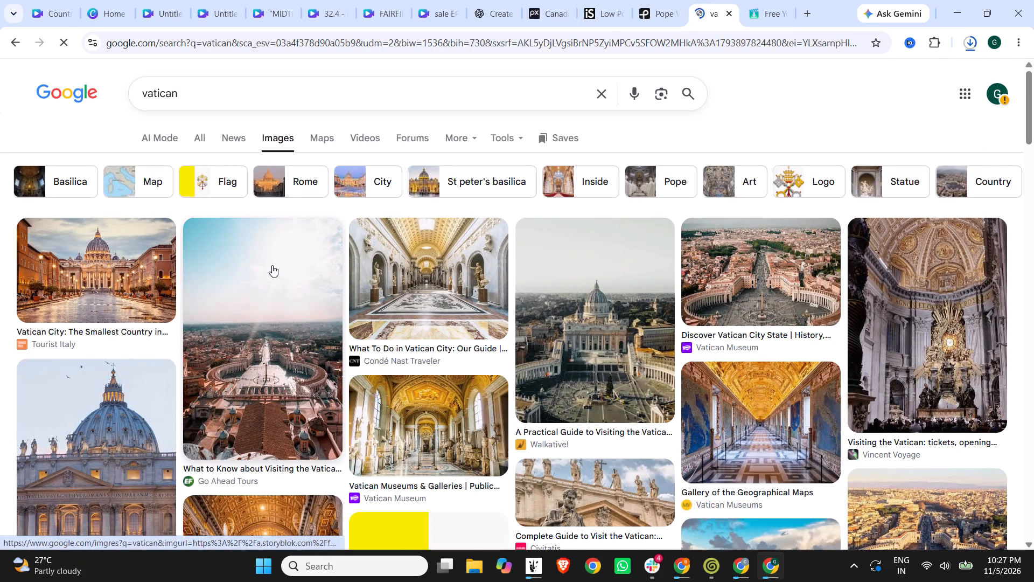
pyautogui.click(111, 0)
pyautogui.click(53, 0)
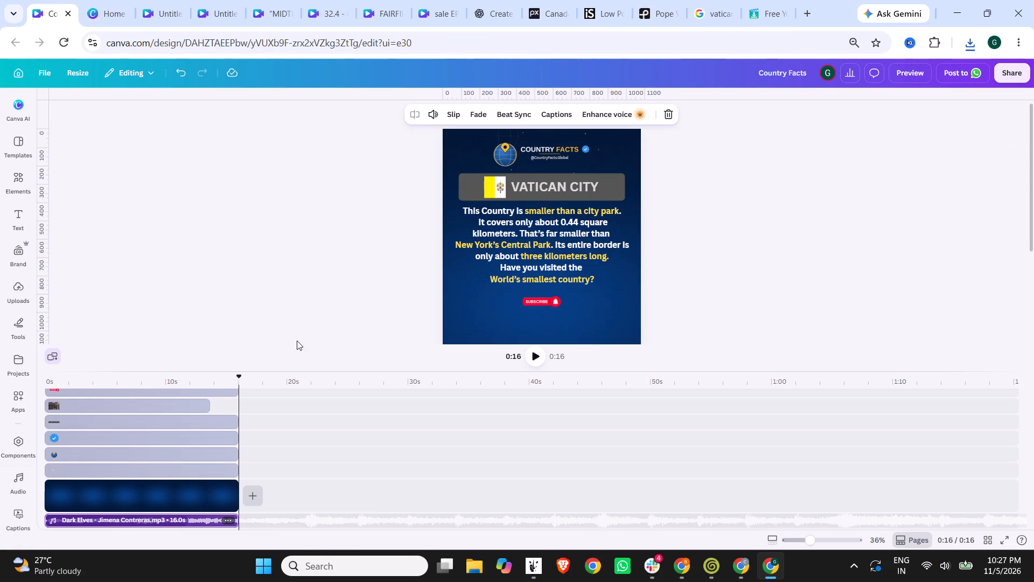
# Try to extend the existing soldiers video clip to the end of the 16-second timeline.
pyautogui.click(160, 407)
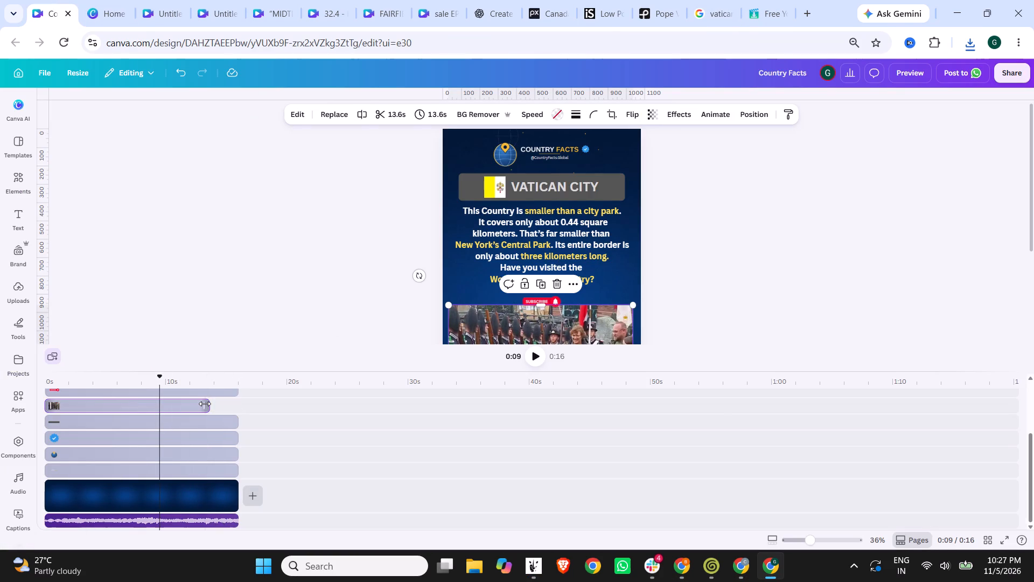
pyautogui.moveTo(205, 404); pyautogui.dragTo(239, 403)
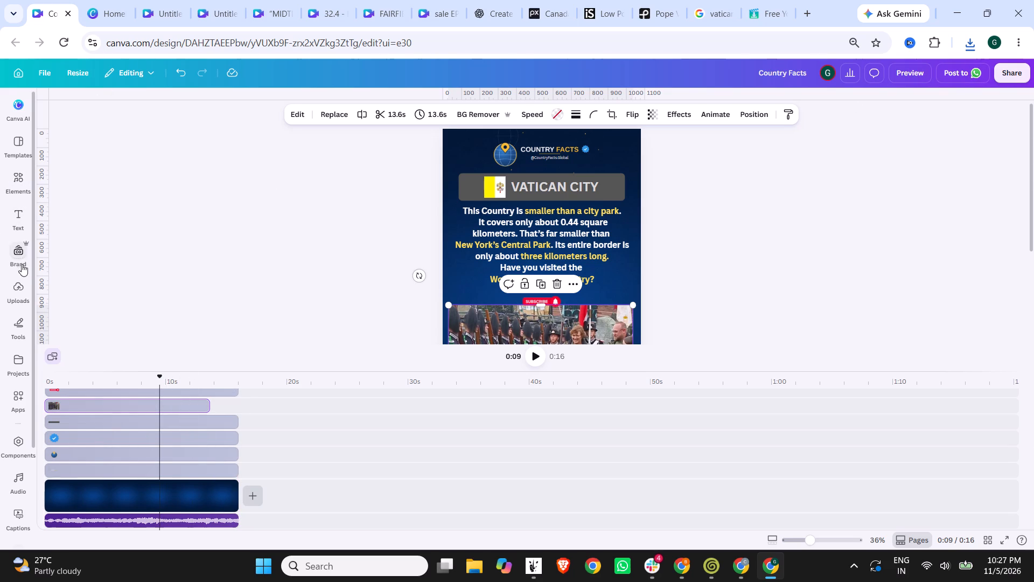
# Upload the video file "Untitled design (2)" from the Downloads folder to the design's uploads.
pyautogui.click(20, 292)
pyautogui.click(117, 139)
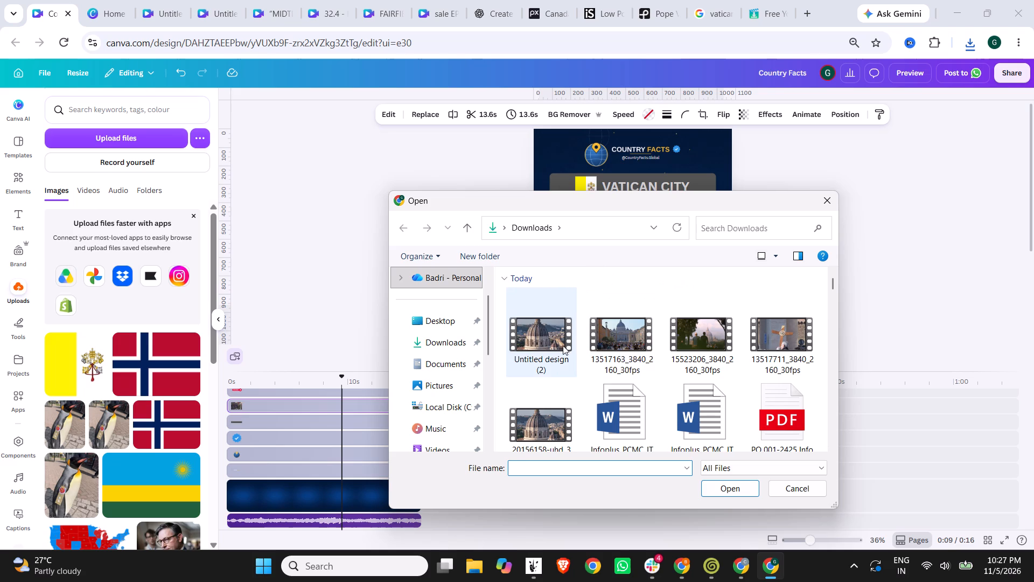
pyautogui.doubleClick(543, 334)
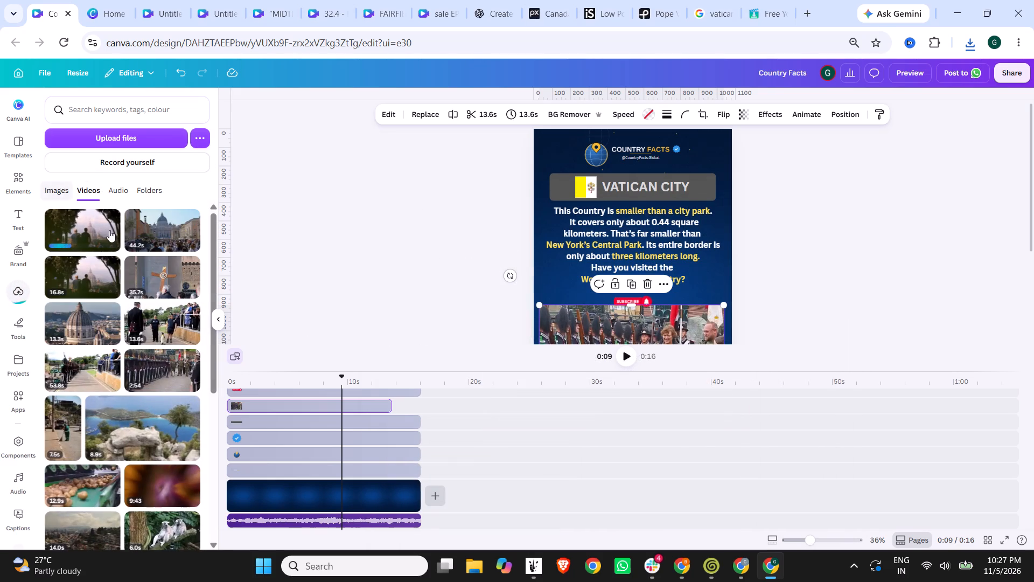
# In the Country Facts design, replace the marching guards footage in the video frame with the newly uploaded assembled Vatican video.
pyautogui.moveTo(93, 227); pyautogui.dragTo(282, 400)
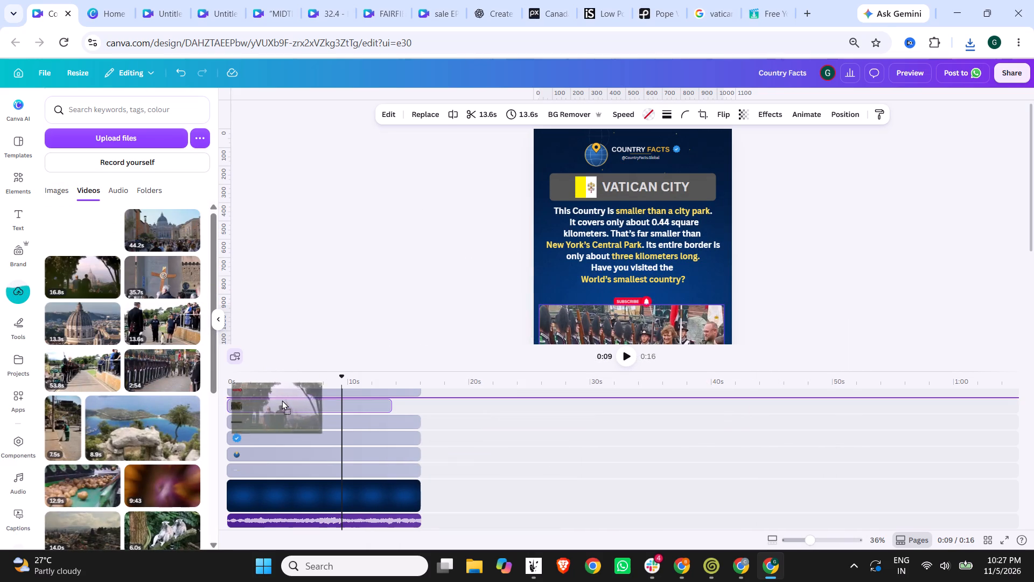
pyautogui.moveTo(282, 400); pyautogui.dragTo(597, 317)
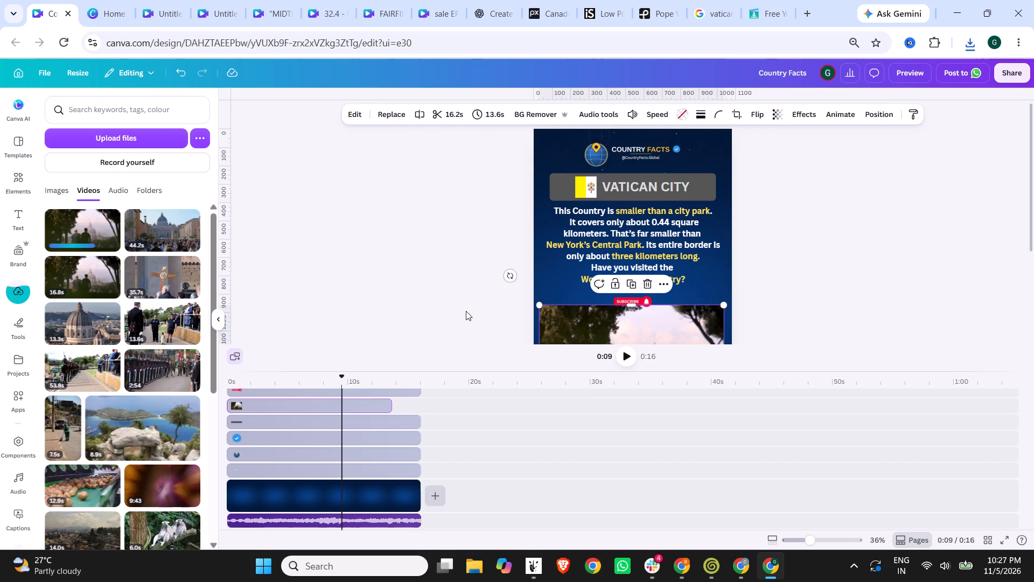
# Adjust the Vatican footage to video speed 1 and a length of 16.0 seconds to match the reel's other tracks.
pyautogui.moveTo(388, 406); pyautogui.dragTo(425, 406)
pyautogui.doubleClick(351, 406)
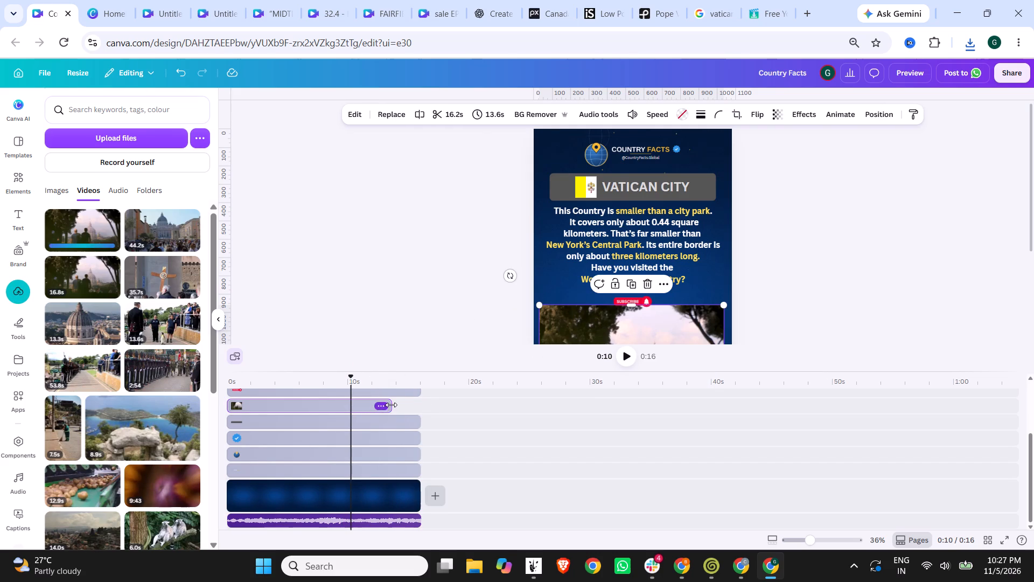
pyautogui.click(654, 112)
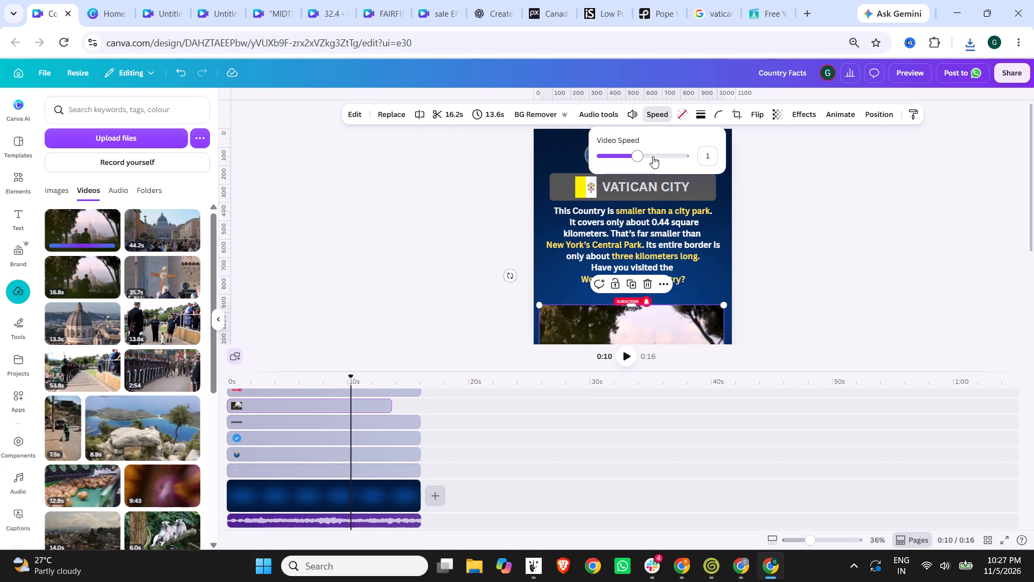
pyautogui.click(640, 156)
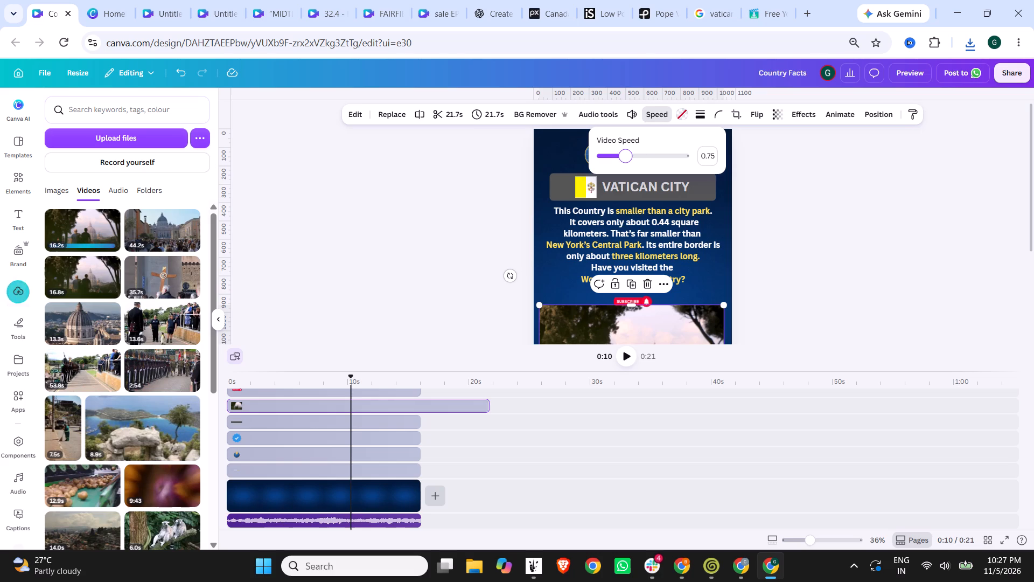
pyautogui.click(421, 405)
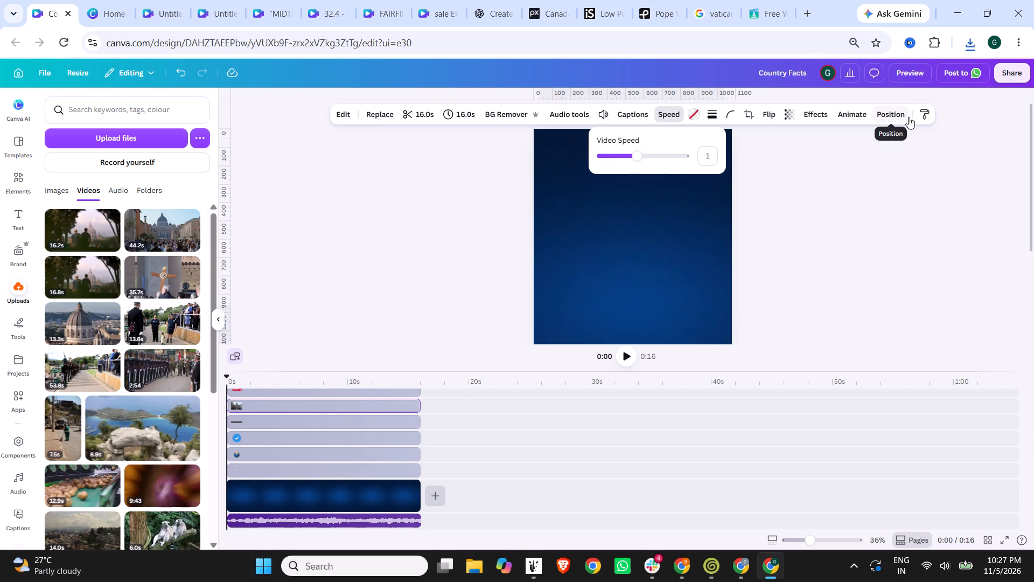
# Play the Country Facts reel in the full preview to check the assembled Vatican footage in its frame.
pyautogui.click(921, 72)
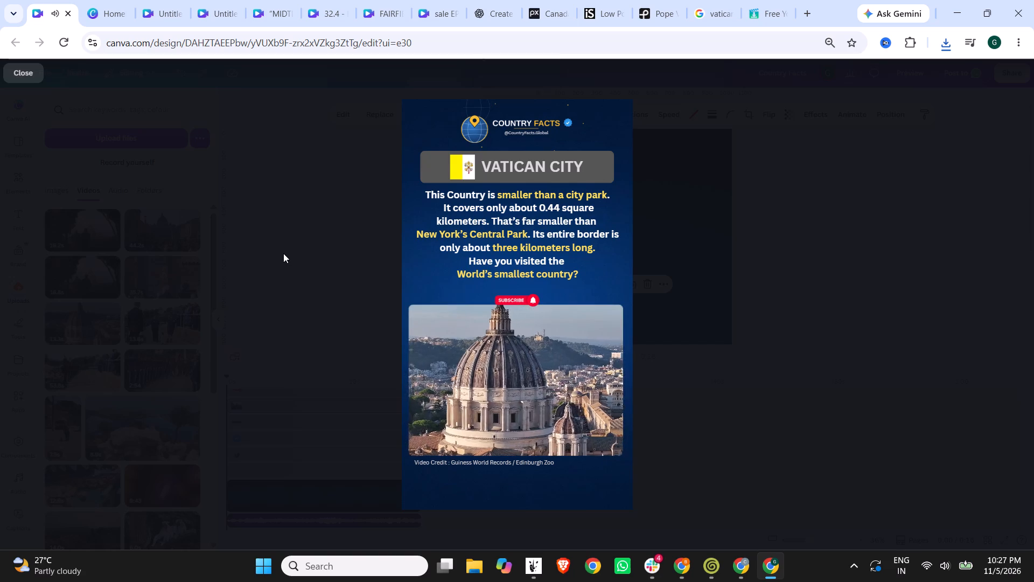
pyautogui.click(765, 265)
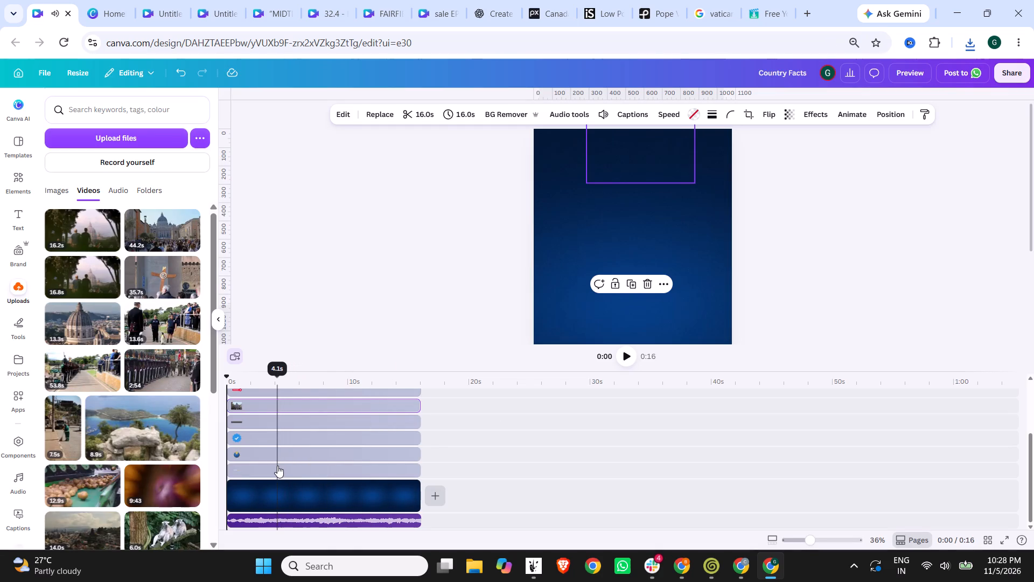
# Delete the "Video Credit : Guiness World Records / Edinburgh Zoo" text from the Vatican City reel.
pyautogui.click(277, 466)
pyautogui.scroll(4, 310, 419)
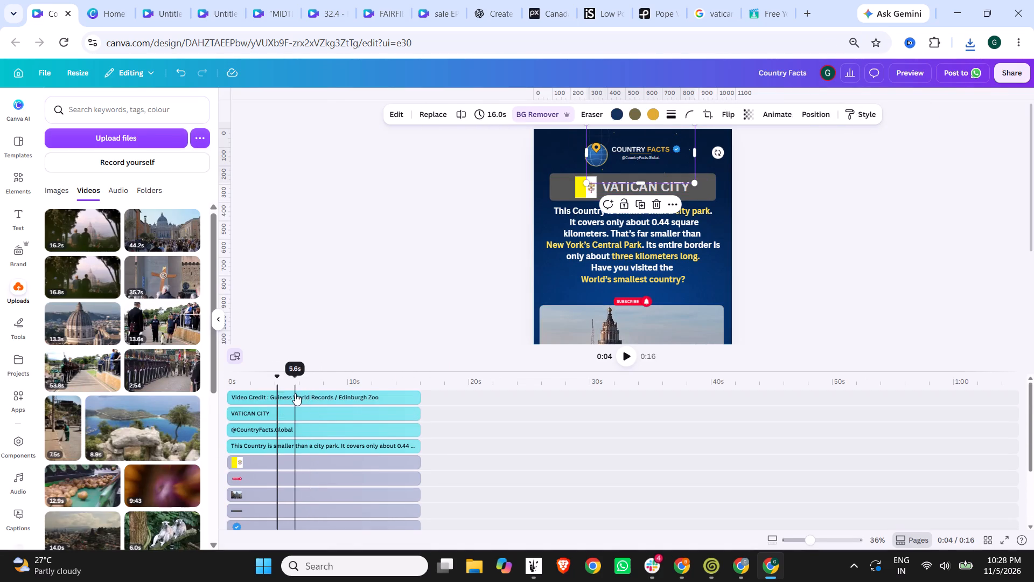
pyautogui.click(295, 393)
pyautogui.press('Delete')
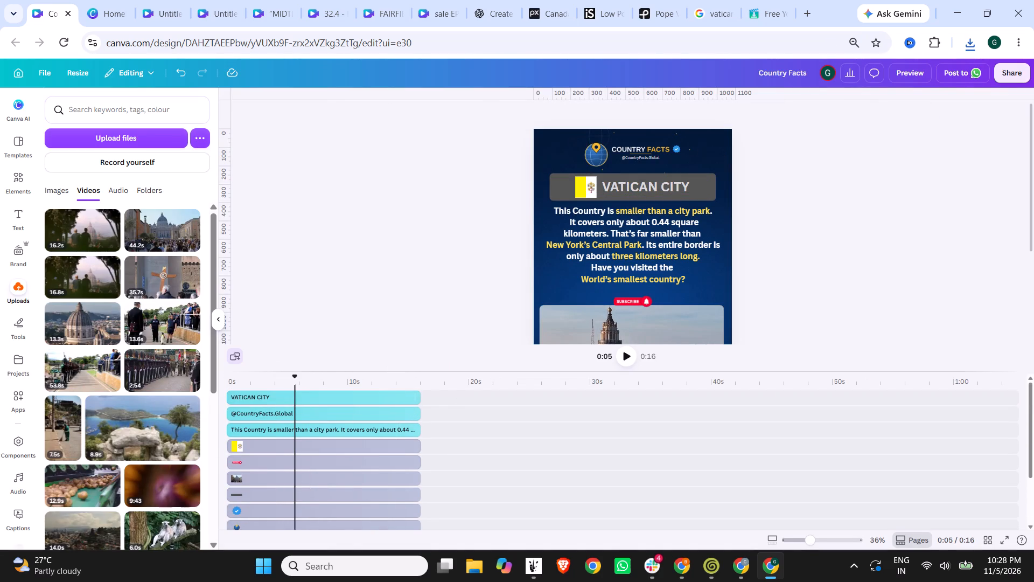
# Download the Country Facts design as an MP4 video at 1080p quality.
pyautogui.click(1003, 76)
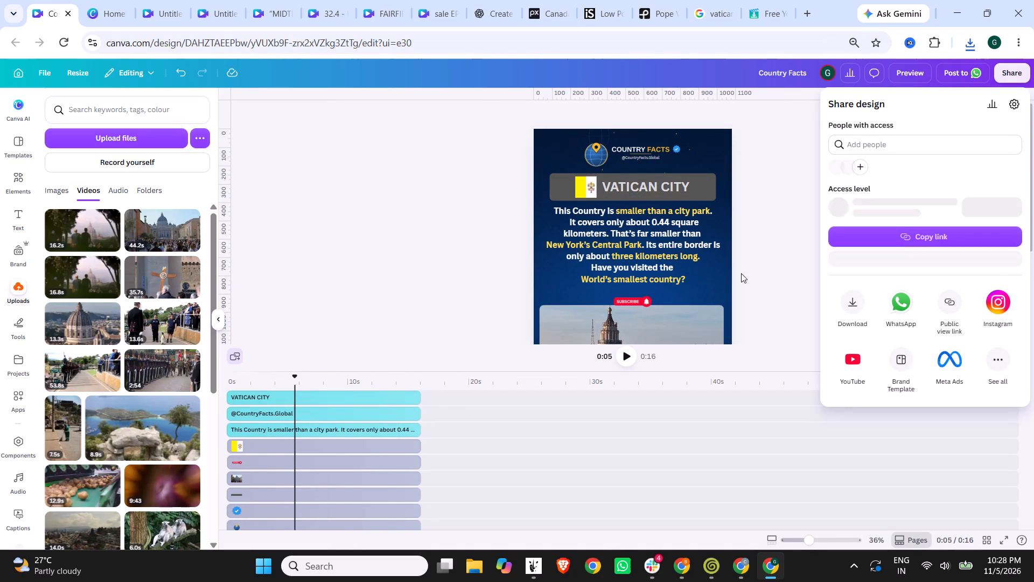
pyautogui.click(844, 311)
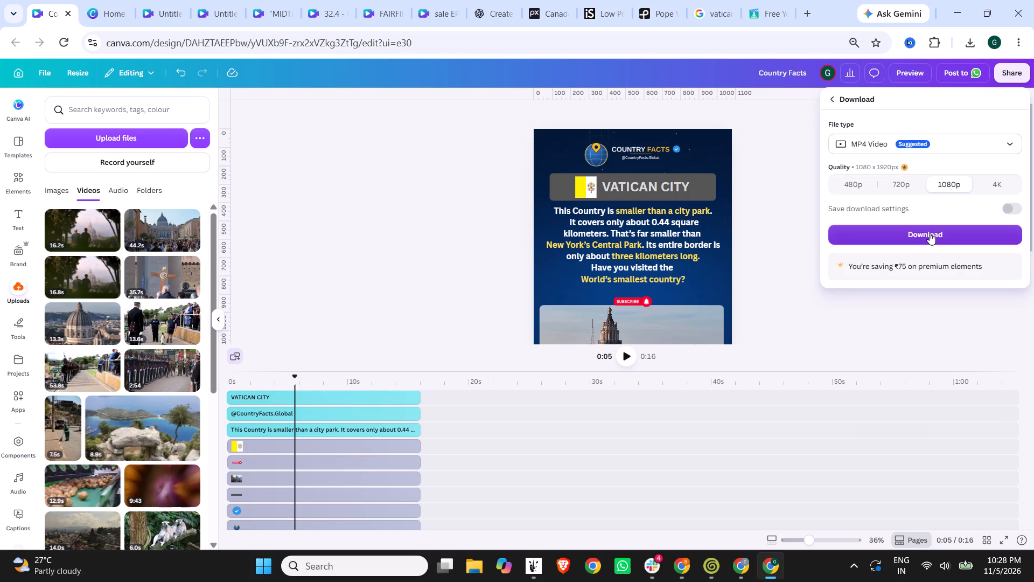
pyautogui.click(930, 233)
# Play the Vatican City reel in the full preview again to check the footage and layout without the credit line.
pyautogui.scroll(-3, 611, 294)
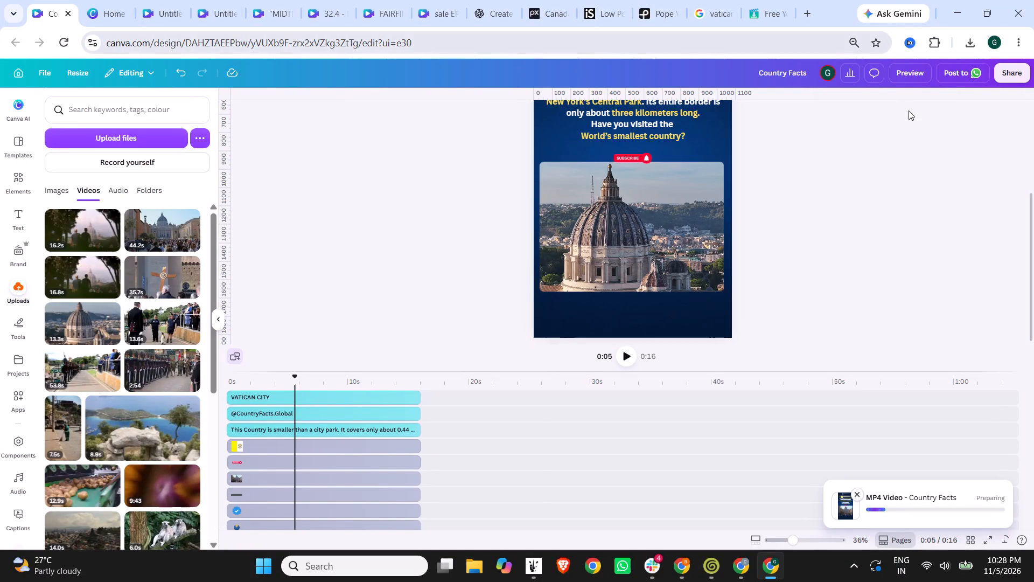
pyautogui.click(915, 70)
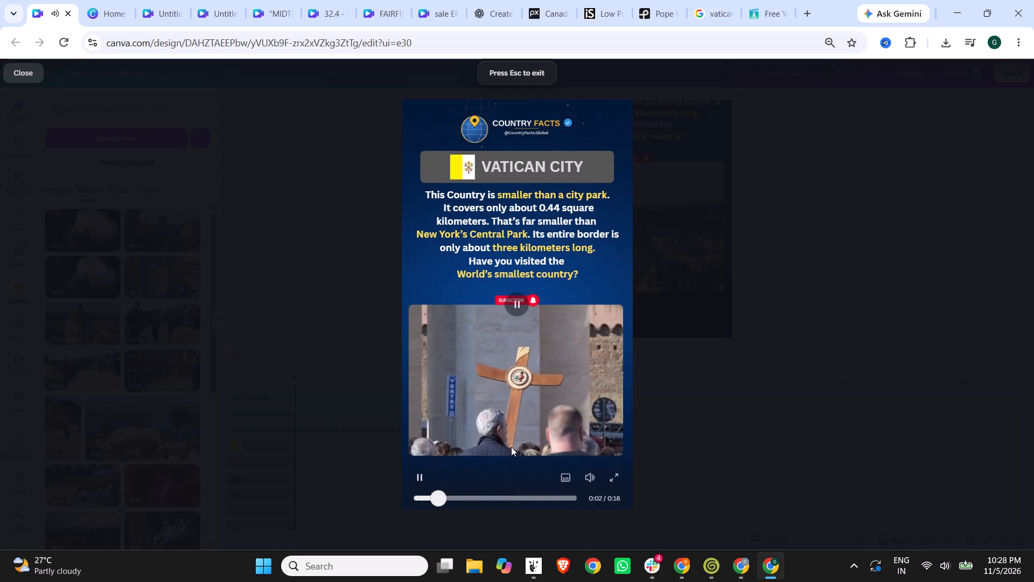
pyautogui.click(588, 421)
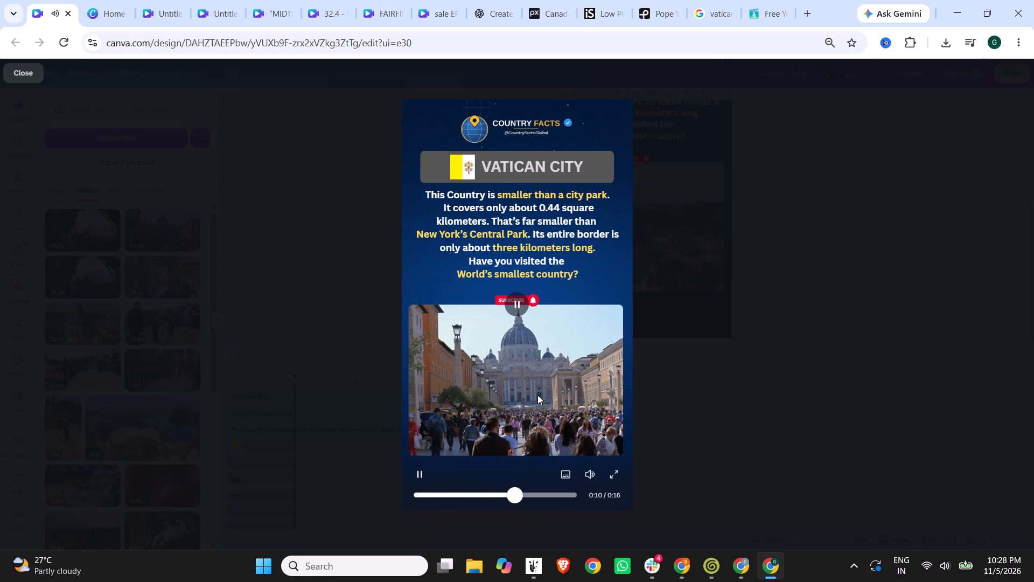
pyautogui.click(693, 383)
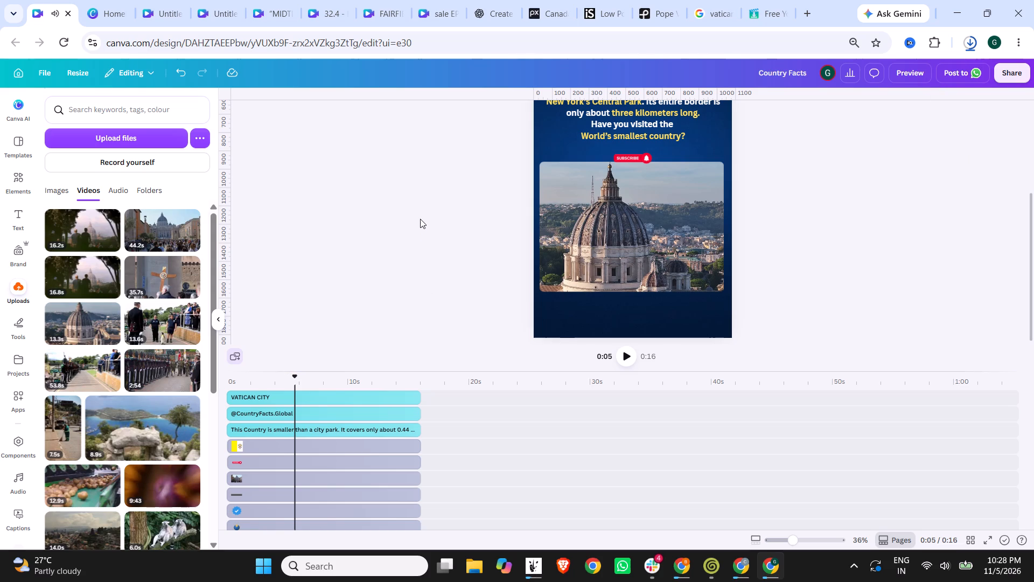
# Adjust the fade of the Dark Elves music track on the Vatican City reel.
pyautogui.scroll(-4, 392, 470)
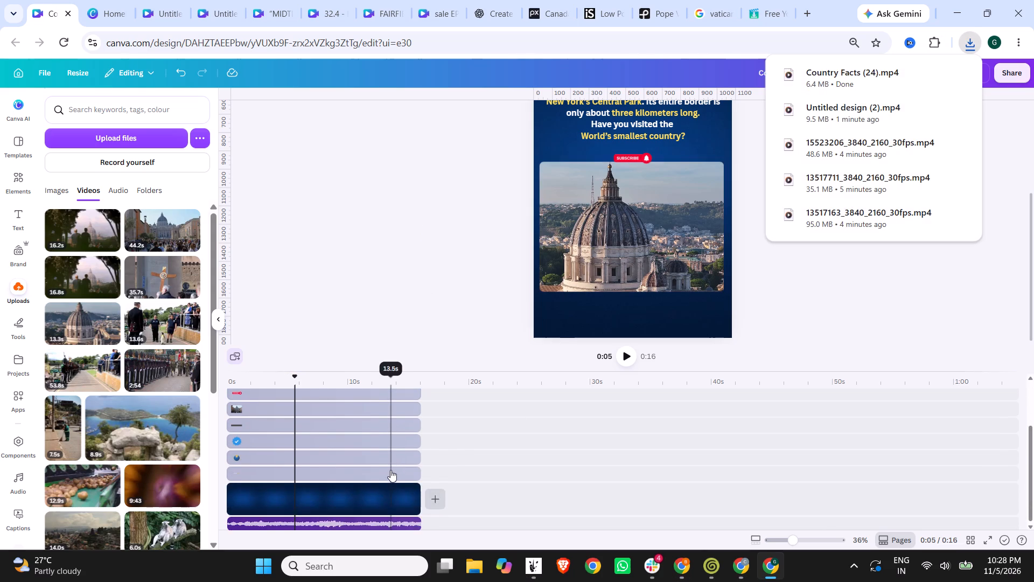
pyautogui.click(404, 522)
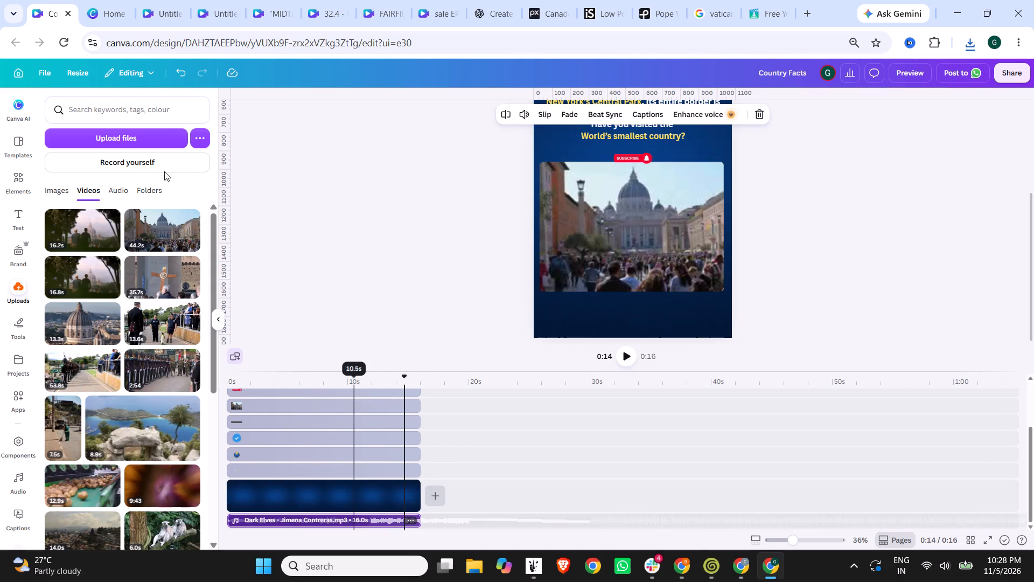
pyautogui.click(565, 116)
pyautogui.moveTo(492, 193); pyautogui.dragTo(504, 194)
pyautogui.click(400, 222)
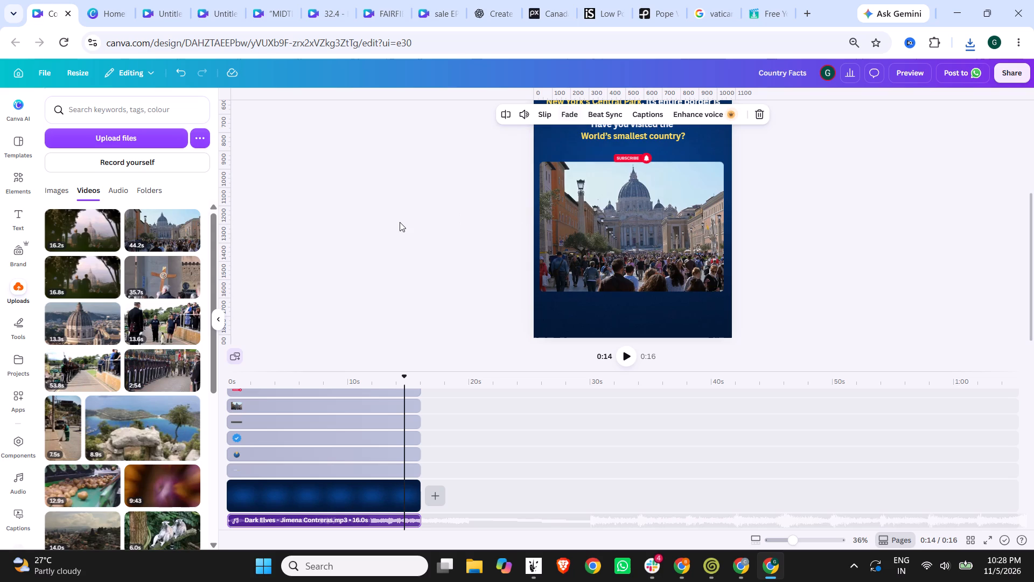
# Download the Vatican City reel as an MP4 video at 1080p quality and check the browser's recent downloads.
pyautogui.scroll(4, 439, 246)
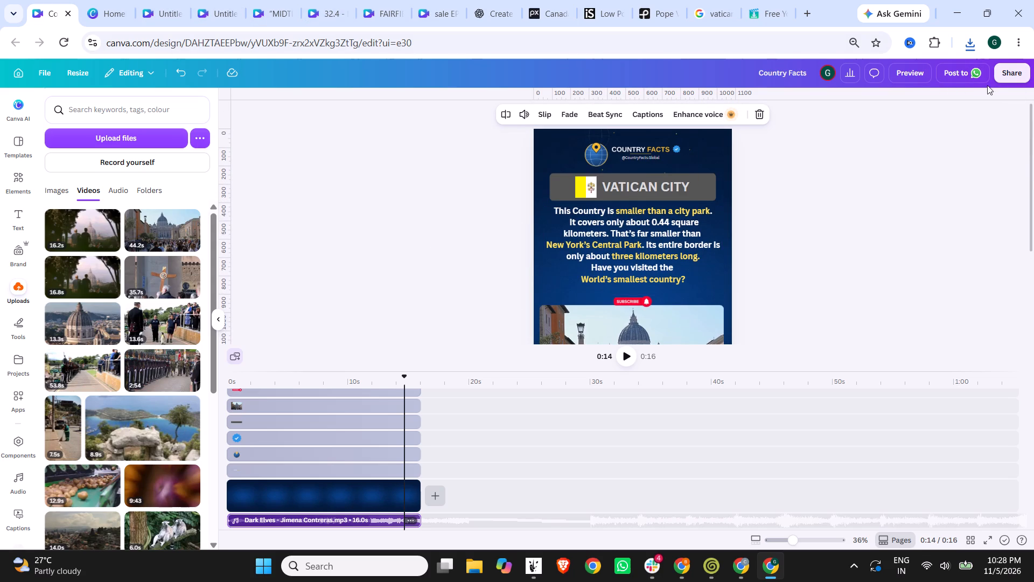
pyautogui.click(999, 73)
pyautogui.click(846, 304)
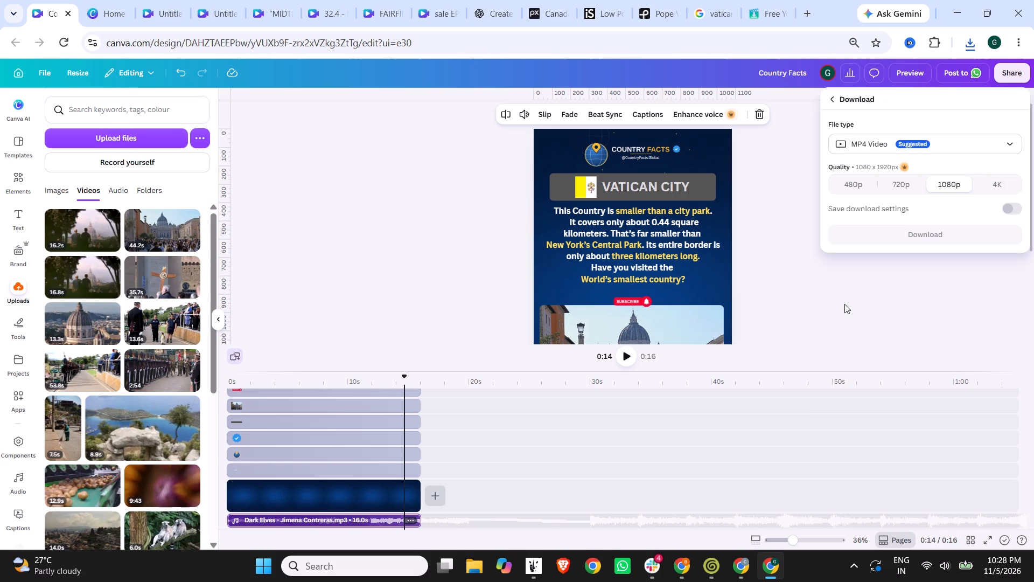
pyautogui.click(916, 235)
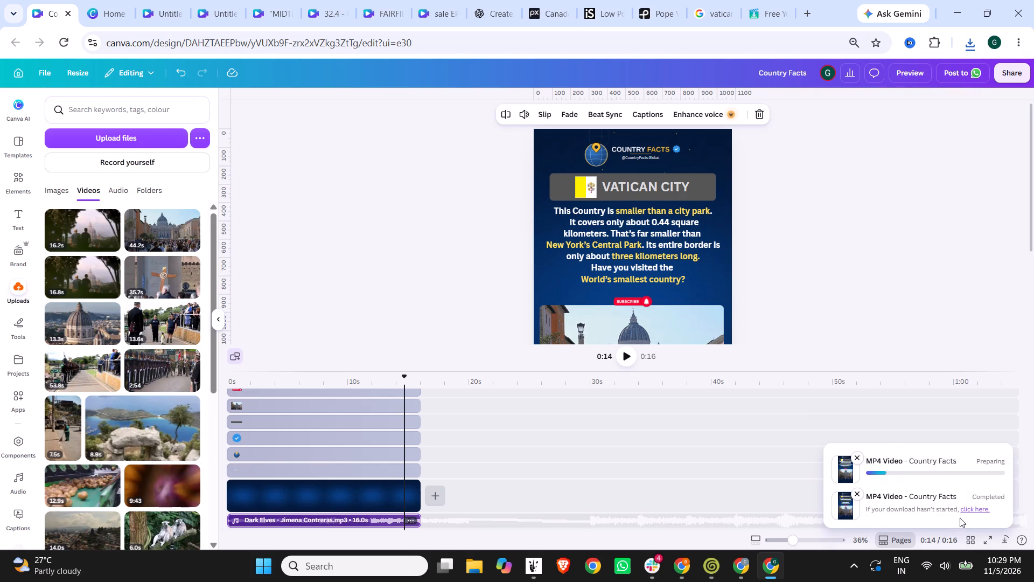
pyautogui.click(861, 496)
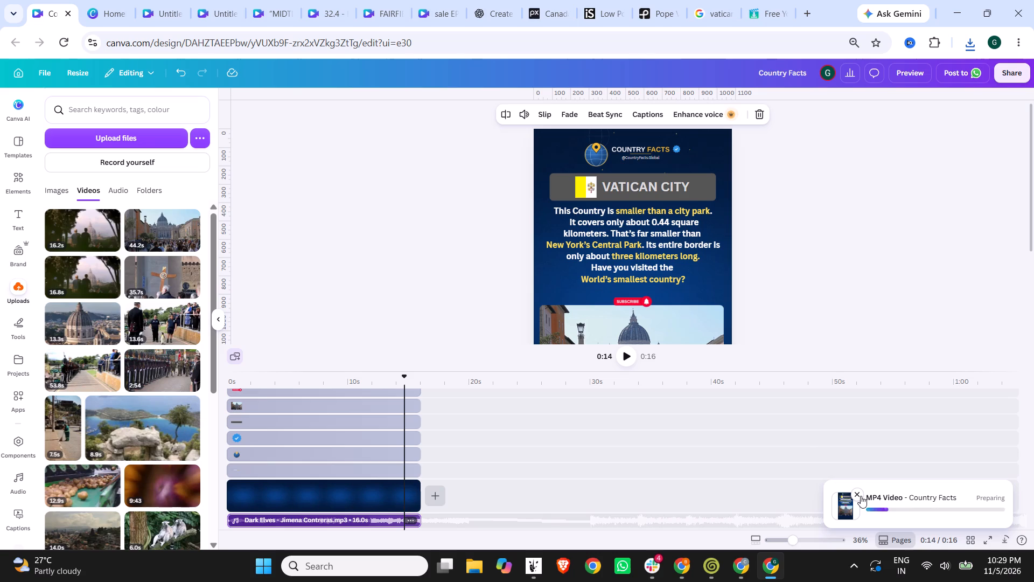
pyautogui.click(977, 39)
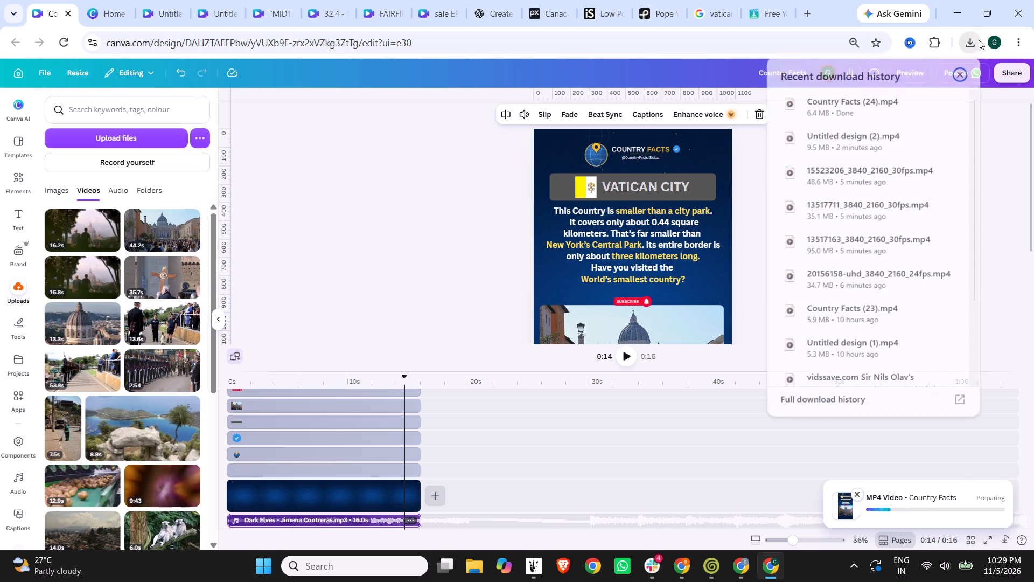
pyautogui.click(974, 40)
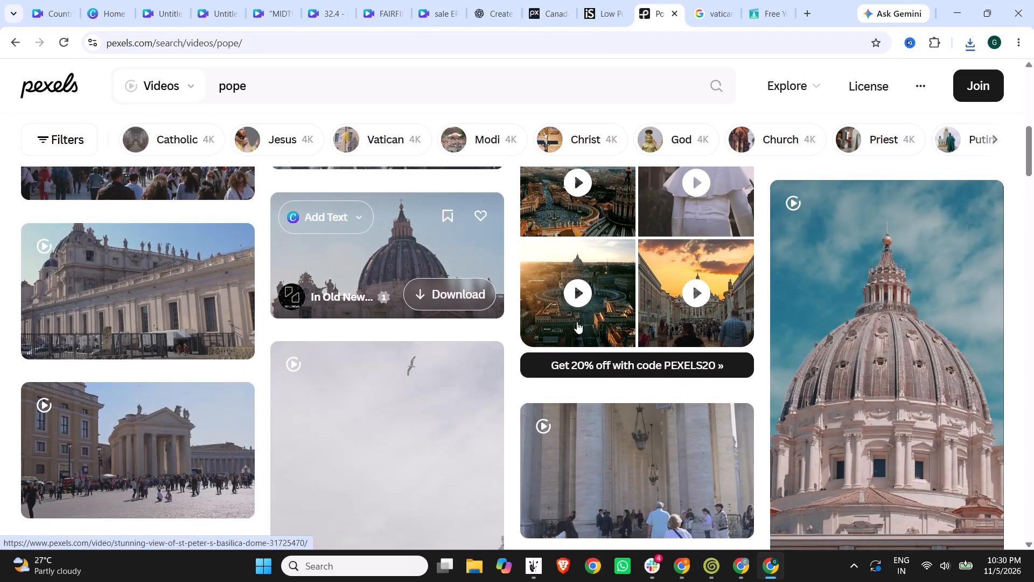
pyautogui.scroll(16, 689, 328)
pyautogui.scroll(-5, 206, 362)
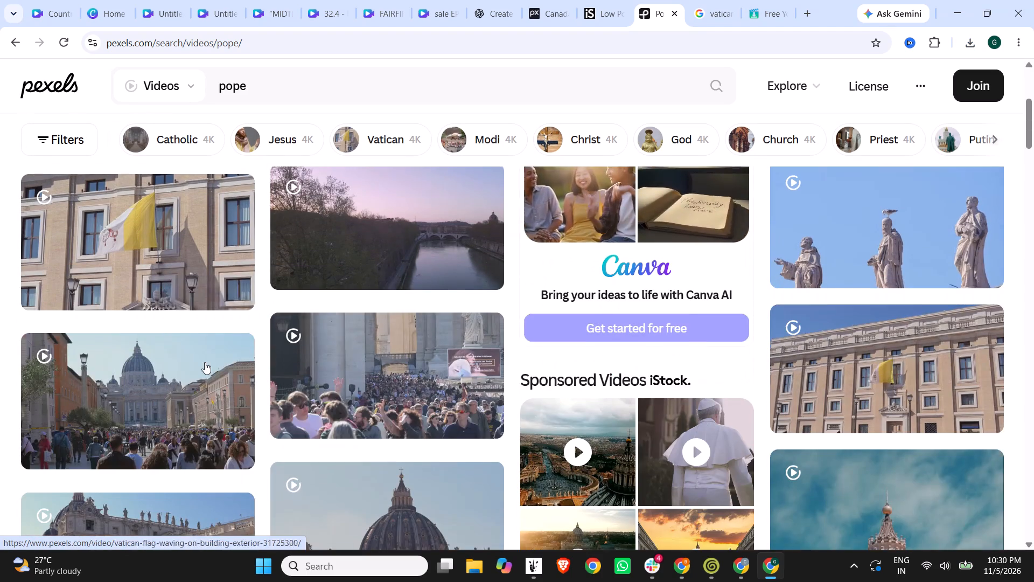
pyautogui.click(181, 324)
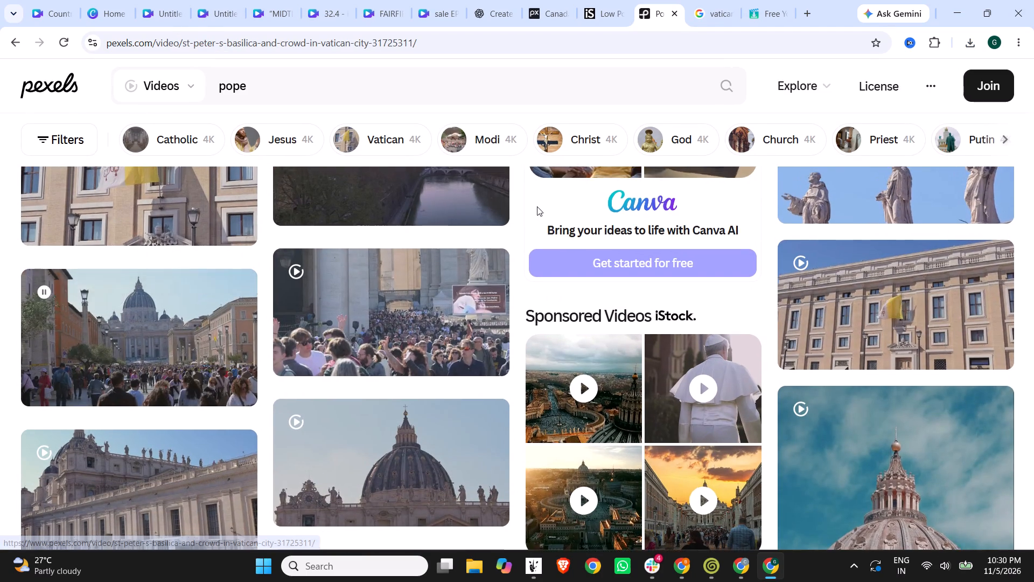
pyautogui.moveTo(158, 107); pyautogui.dragTo(173, 108)
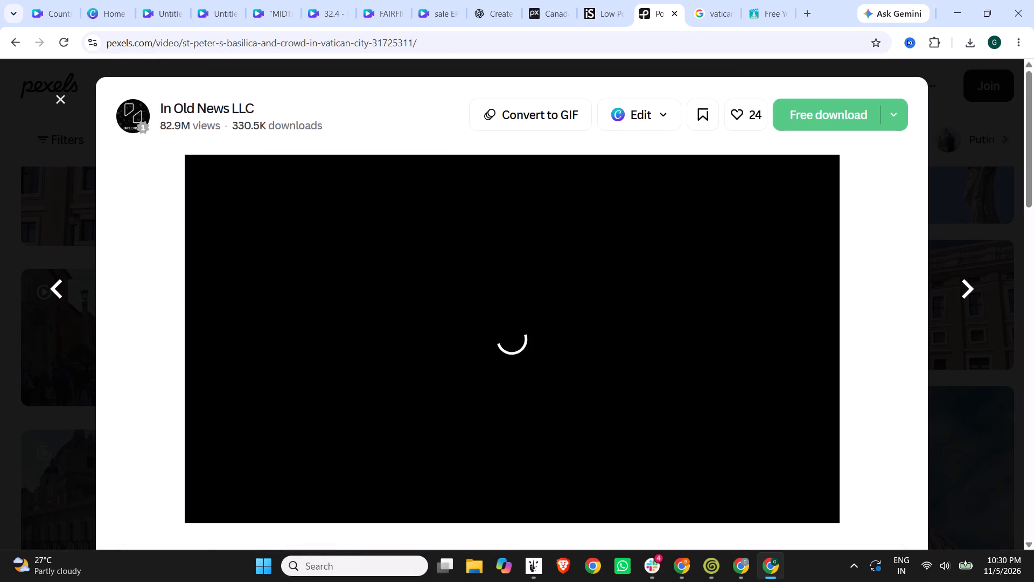
pyautogui.moveTo(173, 108); pyautogui.dragTo(255, 110)
pyautogui.hotkey('ctrl', 'c')
pyautogui.click(1015, 206)
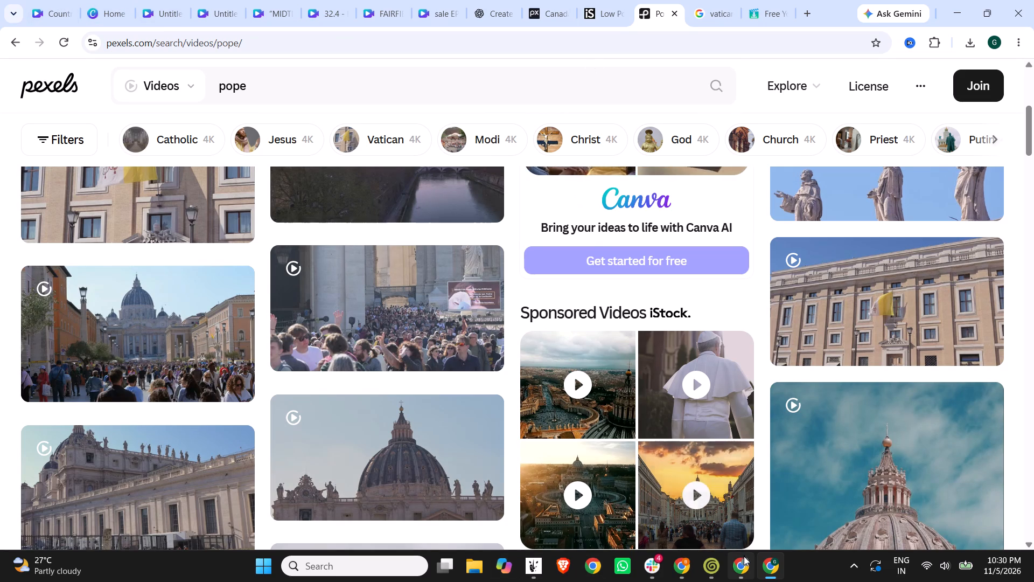
# In the description's credit line, replace the placeholder "Creator name" with "In Old News LLC,".
pyautogui.click(744, 565)
pyautogui.click(303, 408)
pyautogui.moveTo(335, 396); pyautogui.dragTo(317, 396)
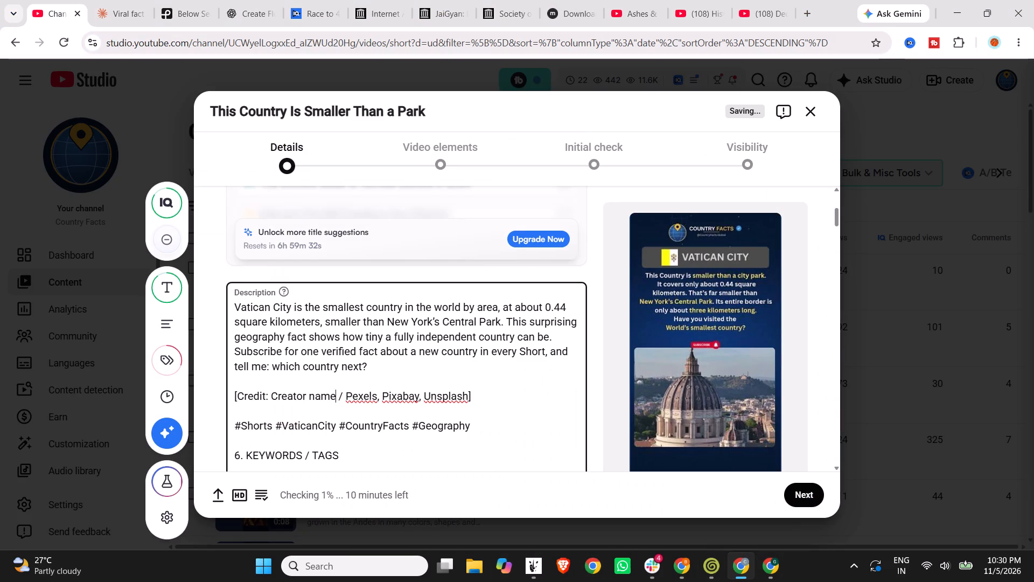
pyautogui.moveTo(317, 396); pyautogui.dragTo(275, 394)
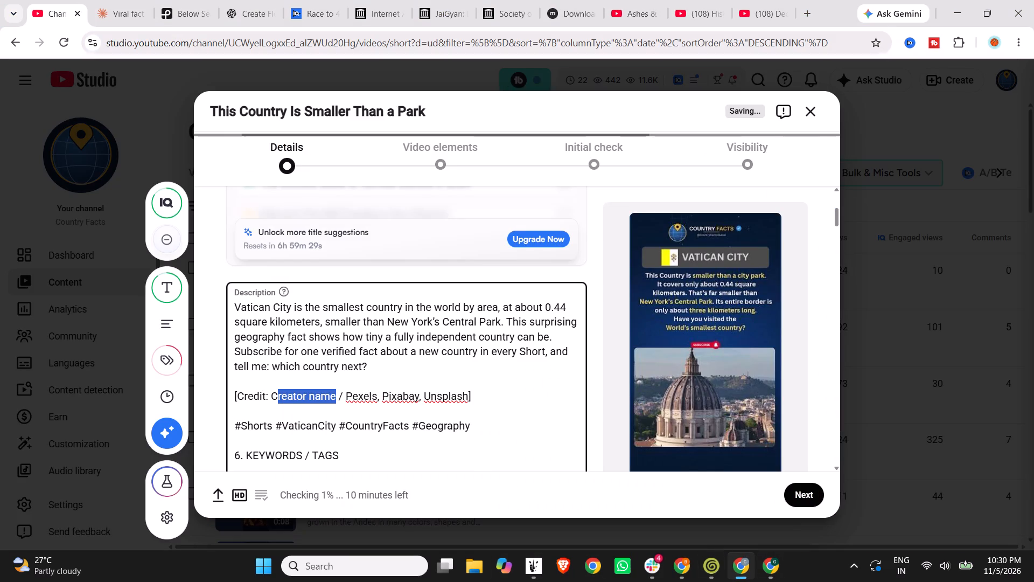
pyautogui.press('BackSpace')
pyautogui.press('BackSpace')
pyautogui.hotkey('ctrl', 'v')
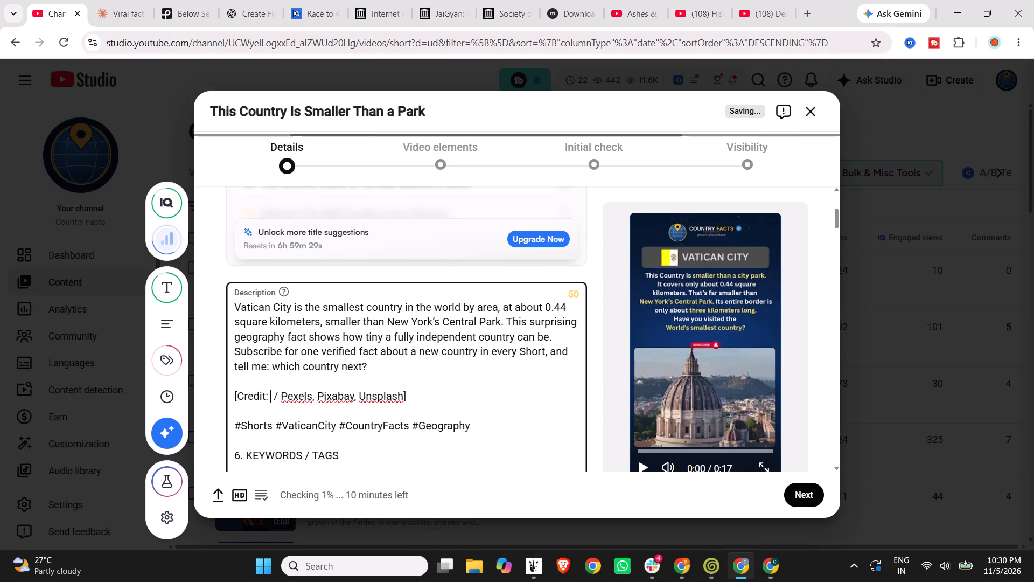
pyautogui.press(',')
# Check who created the pilgrims-with-cross video in the Pexels results for "pope".
pyautogui.click(740, 570)
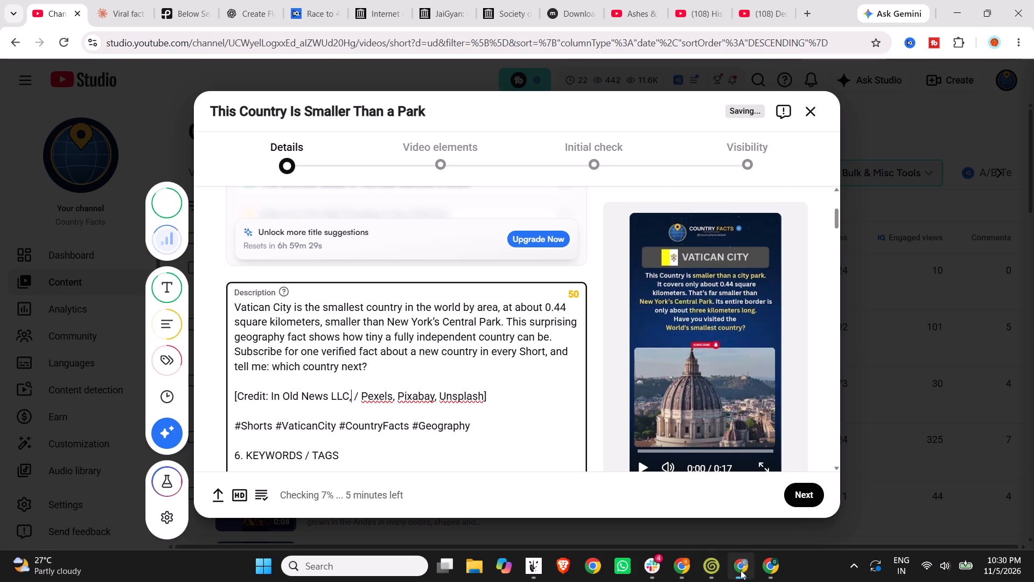
pyautogui.scroll(-6, 354, 314)
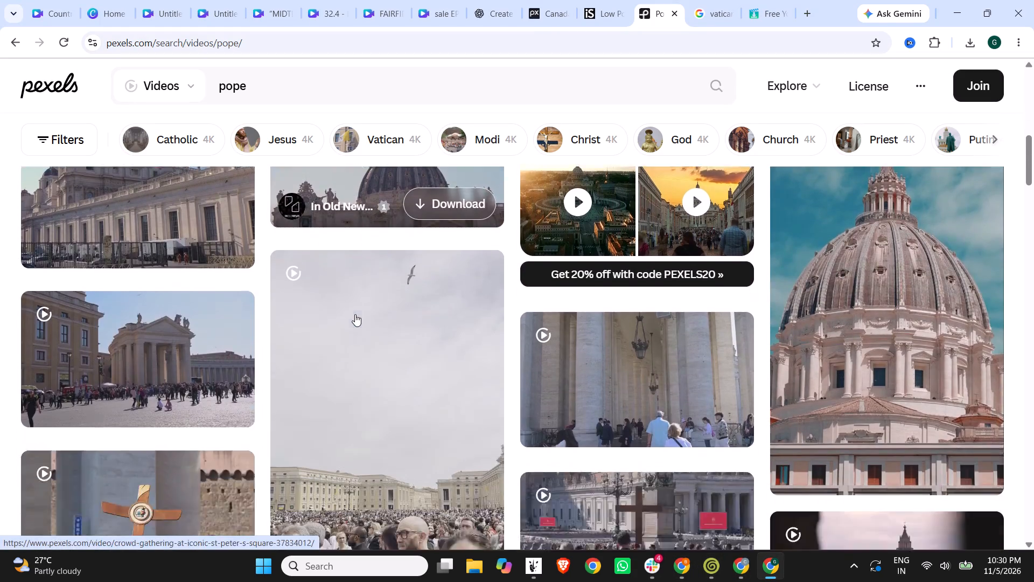
pyautogui.scroll(-1, 176, 280)
pyautogui.click(165, 323)
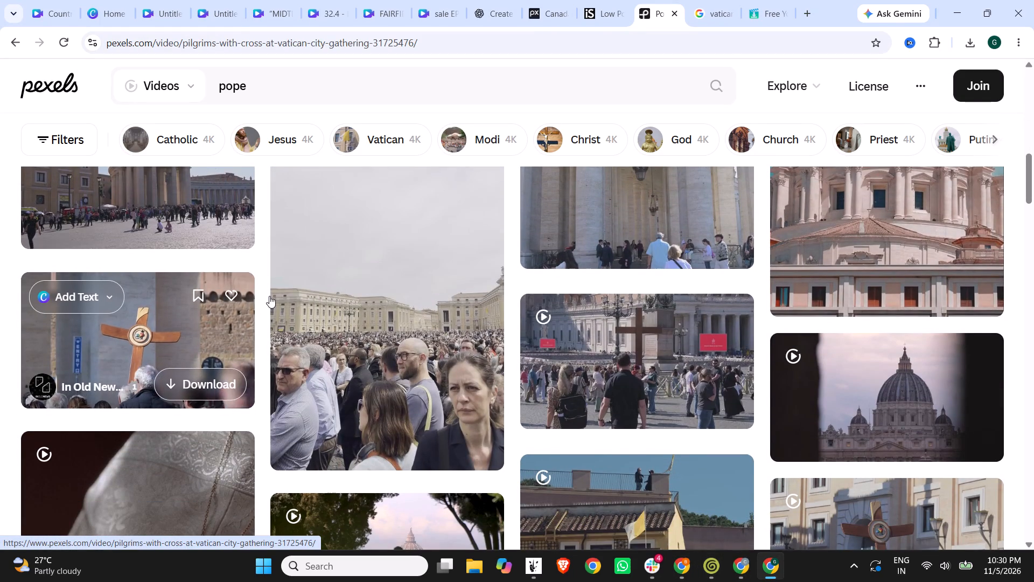
pyautogui.click(978, 134)
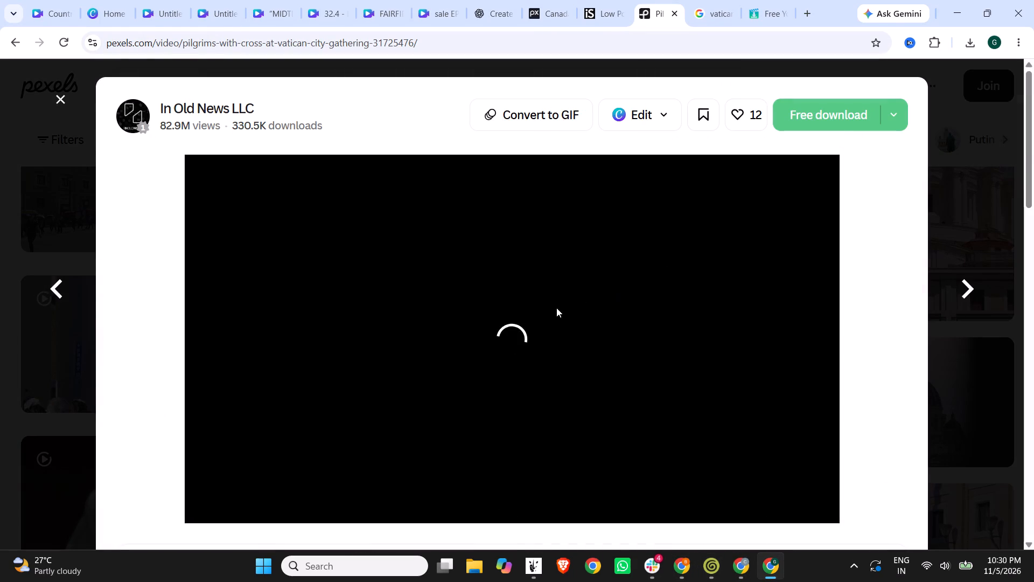
# For the description's credit line, copy the creator's name from the Vatican City skyline video on Pexels.
pyautogui.scroll(-4, 51, 265)
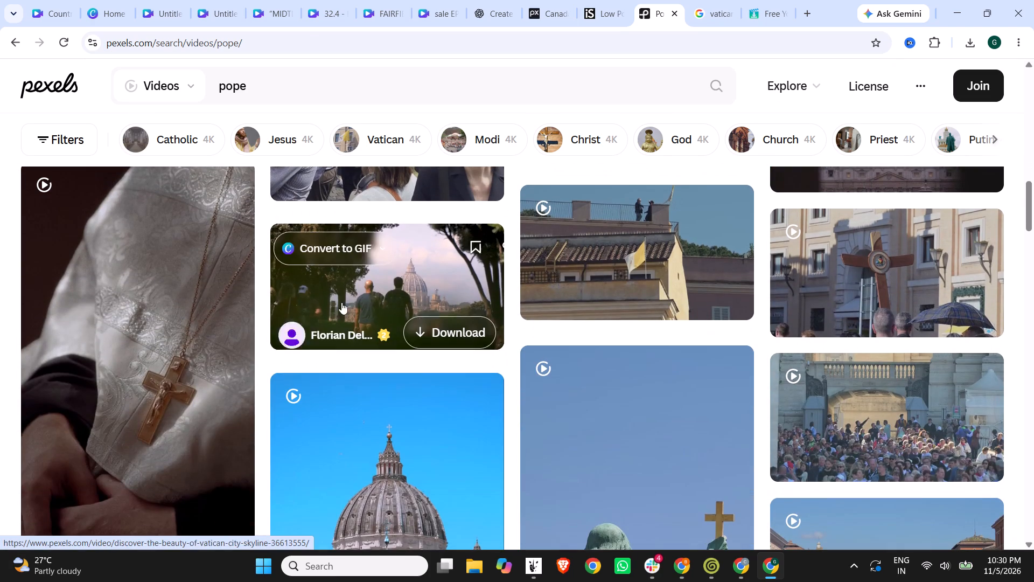
pyautogui.click(397, 287)
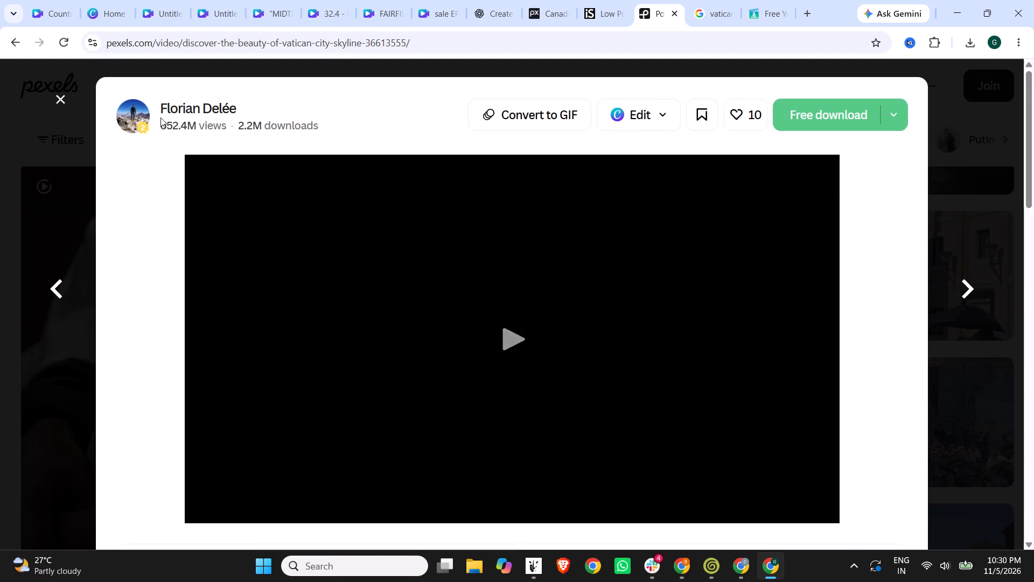
pyautogui.moveTo(155, 108); pyautogui.dragTo(237, 109)
pyautogui.hotkey('ctrl', 'c')
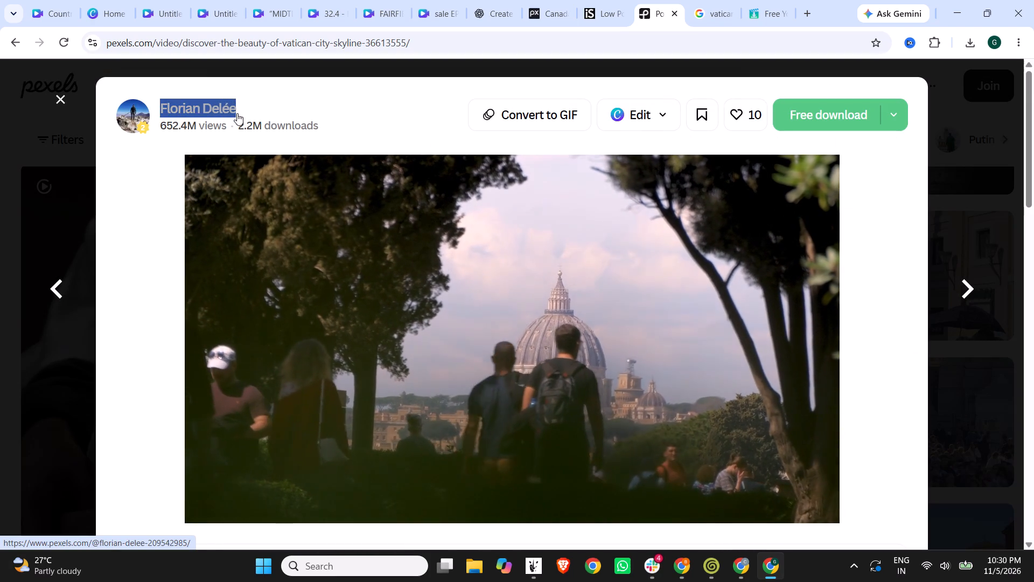
pyautogui.click(9, 261)
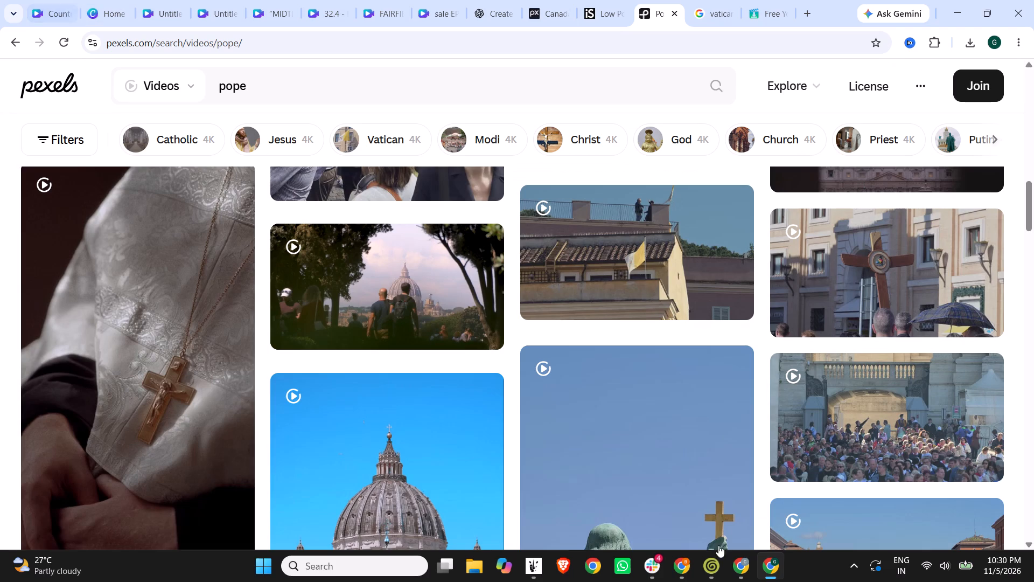
# Add the copied skyline video creator's name after "In Old News LLC," in the description's credit line, separated by a space.
pyautogui.click(745, 566)
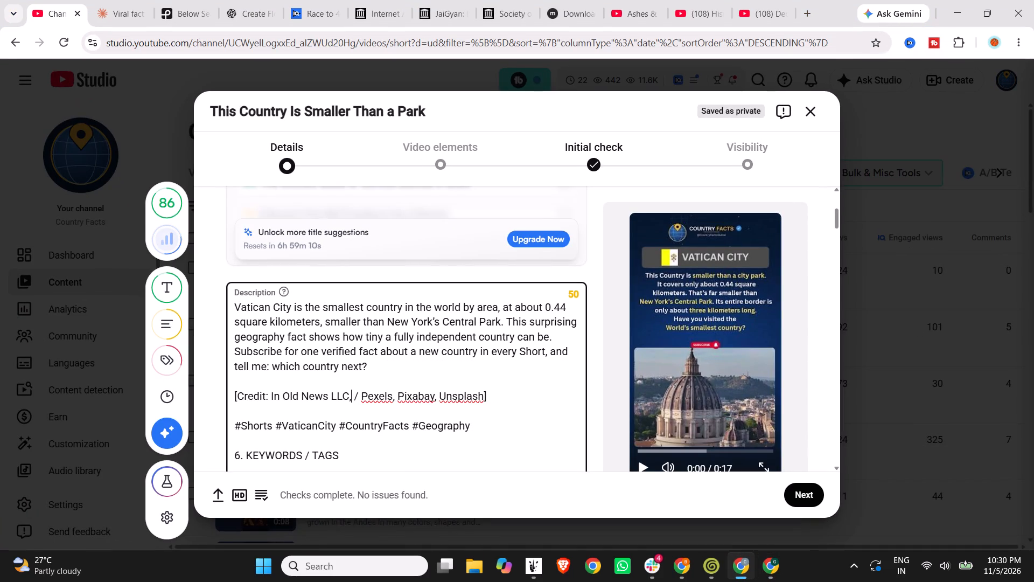
pyautogui.hotkey('ctrl', 'v')
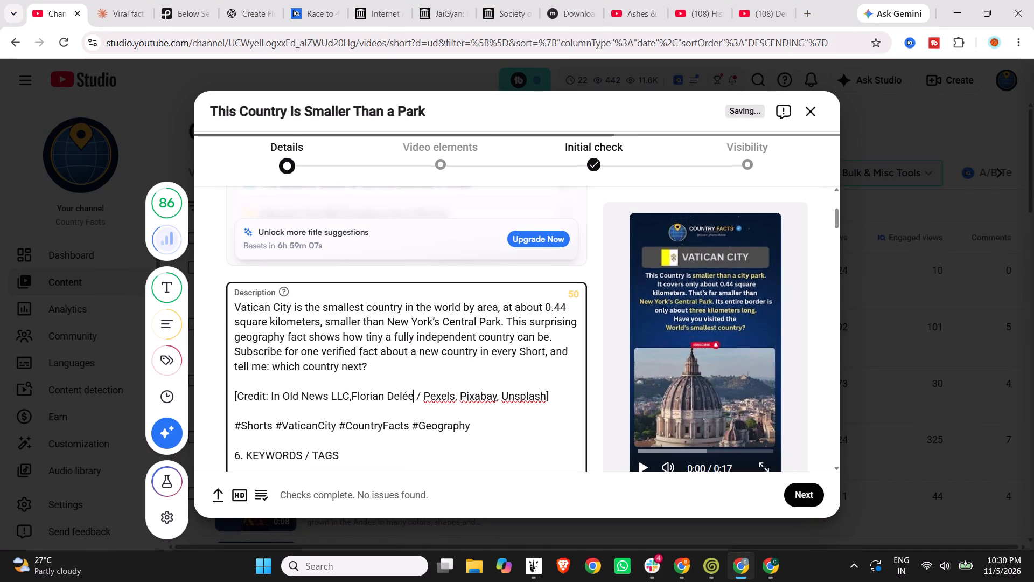
pyautogui.click(353, 394)
pyautogui.press('space')
# Remove ", Pixabay, Unsplash" and both square brackets from the credit line so only Pexels is credited as the source.
pyautogui.moveTo(459, 394); pyautogui.dragTo(528, 396)
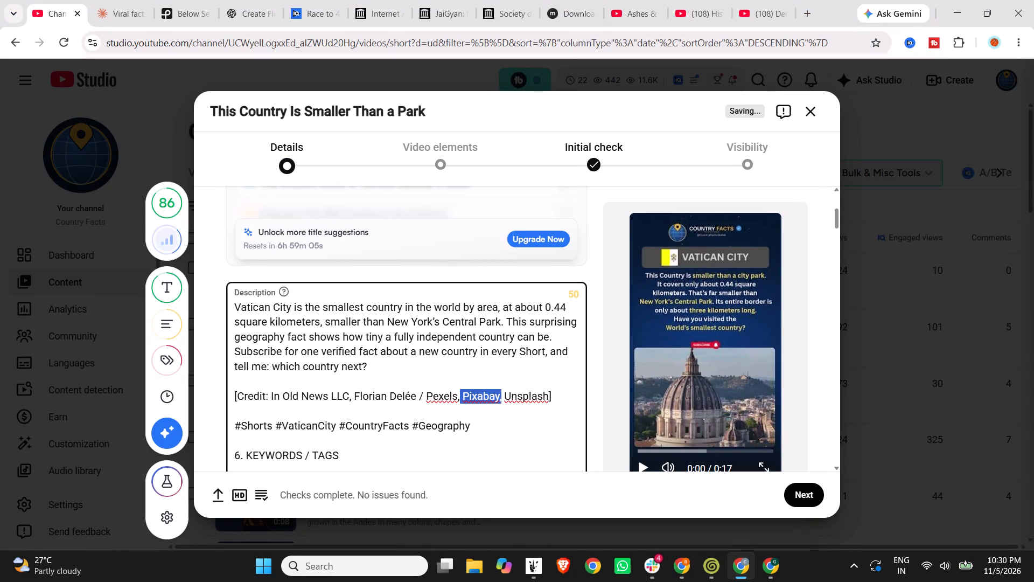
pyautogui.moveTo(528, 396); pyautogui.dragTo(570, 397)
pyautogui.press('BackSpace')
pyautogui.press('BackSpace')
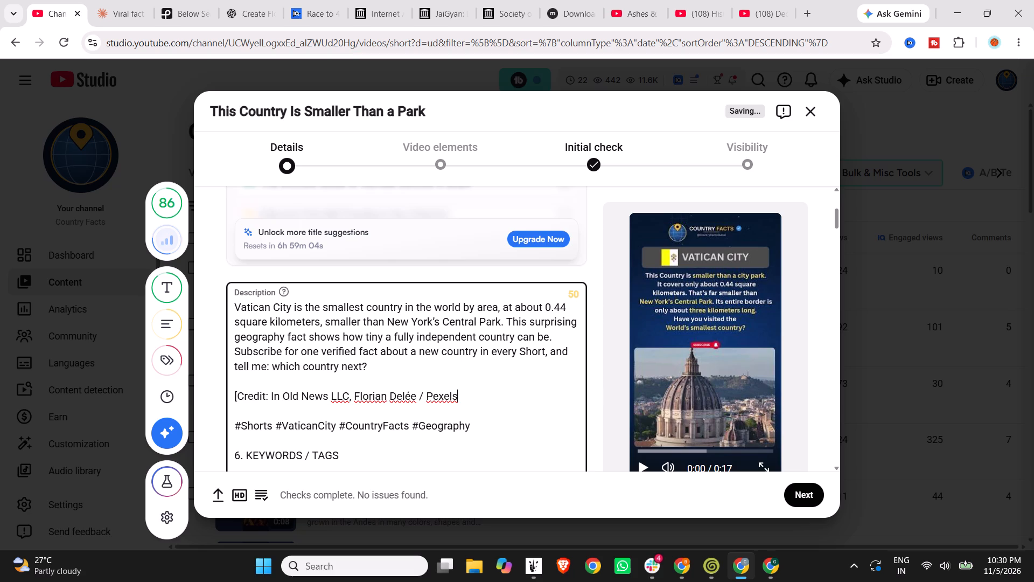
pyautogui.click(239, 391)
pyautogui.press('BackSpace')
# Delete everything in the description from the "6. KEYWORDS / TAGS" heading to the closing question about the next country.
pyautogui.scroll(-1, 357, 452)
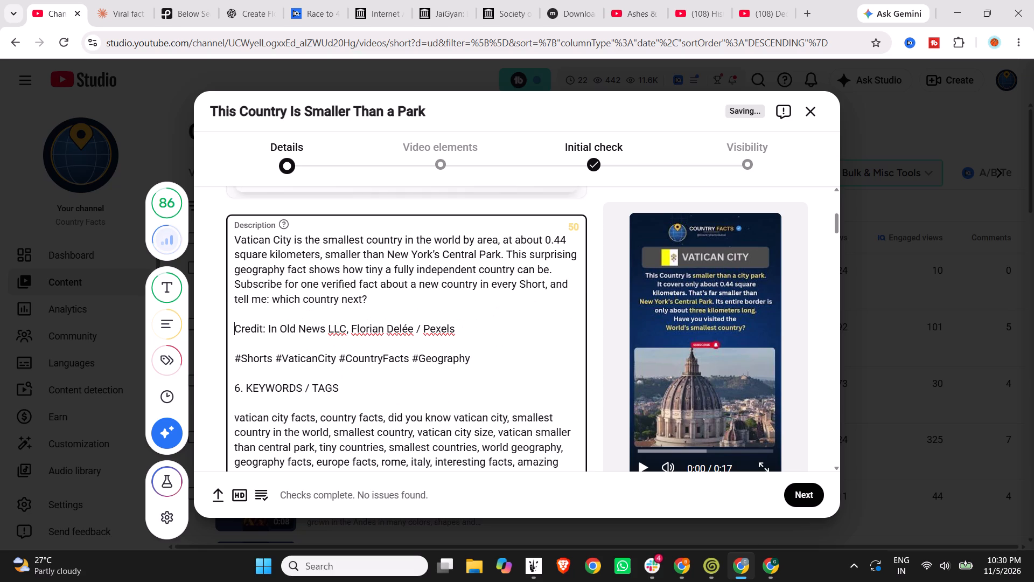
pyautogui.moveTo(236, 385); pyautogui.dragTo(472, 454)
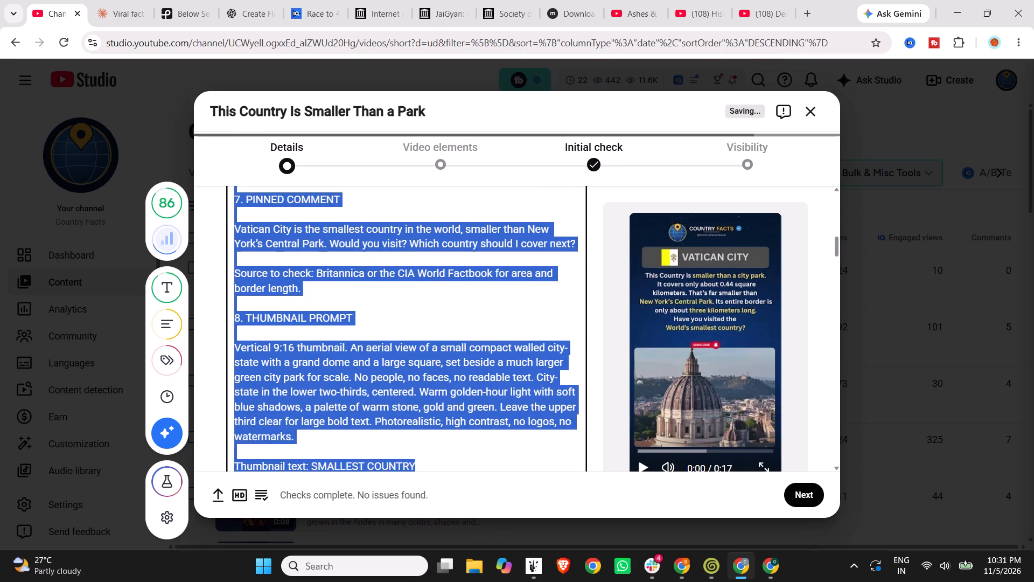
pyautogui.moveTo(472, 454); pyautogui.dragTo(410, 284)
pyautogui.scroll(-4, 485, 453)
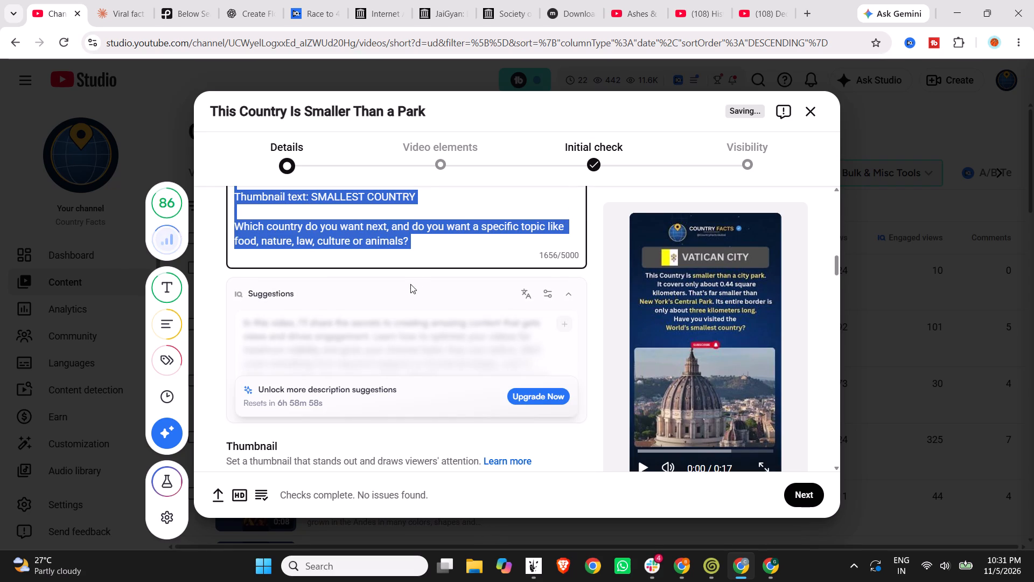
pyautogui.moveTo(410, 284); pyautogui.dragTo(416, 277)
pyautogui.press('BackSpace')
pyautogui.scroll(2, 470, 344)
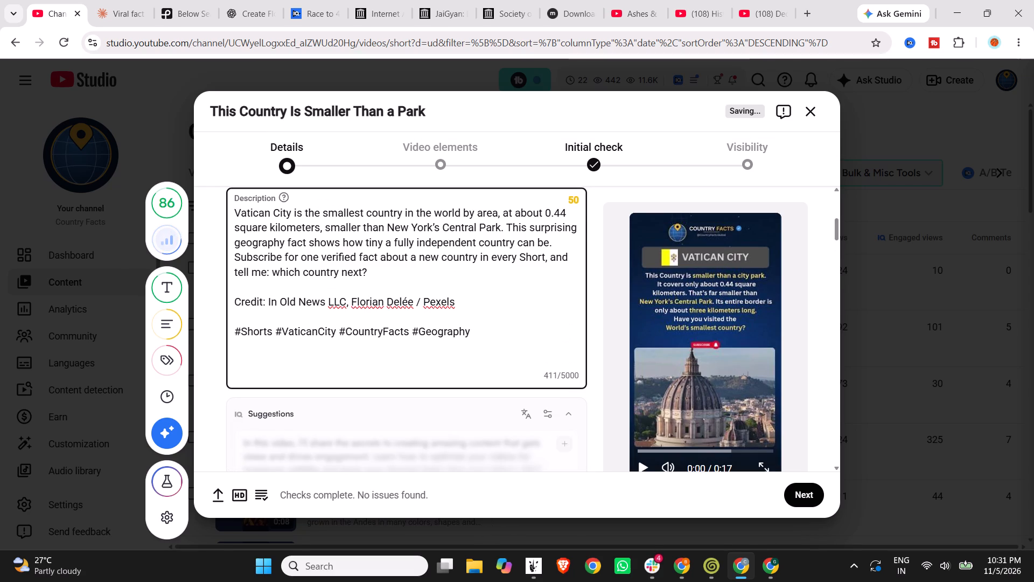
# Look through the Pexels "pope" video results for other clips whose creators may need crediting.
pyautogui.click(188, 0)
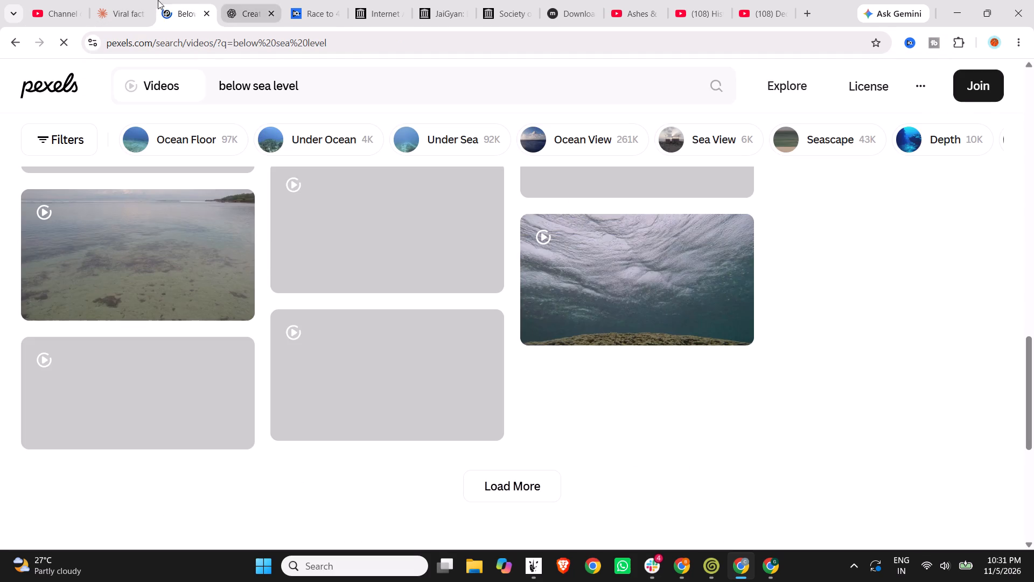
pyautogui.click(60, 0)
pyautogui.click(765, 561)
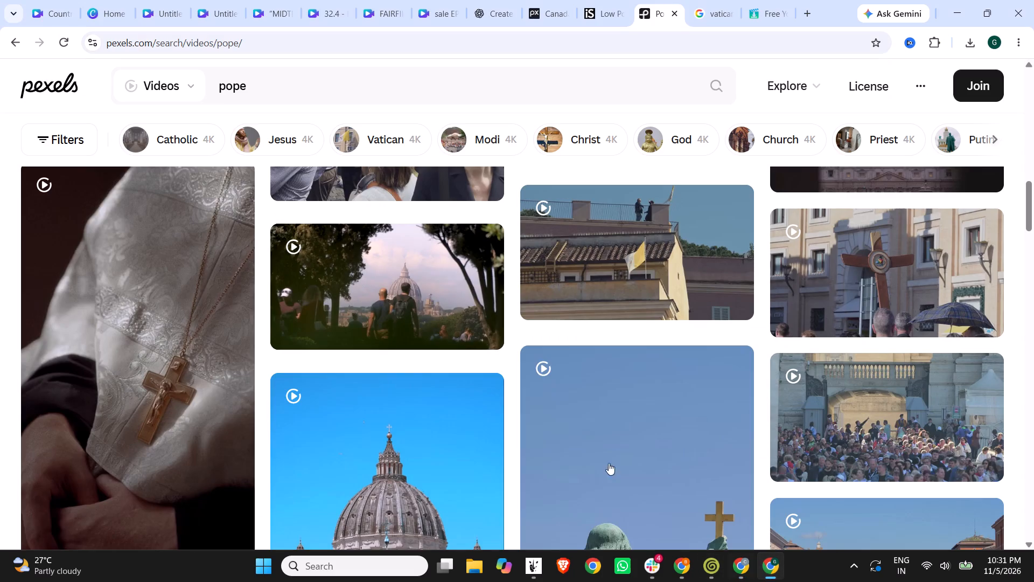
pyautogui.scroll(-8, 550, 366)
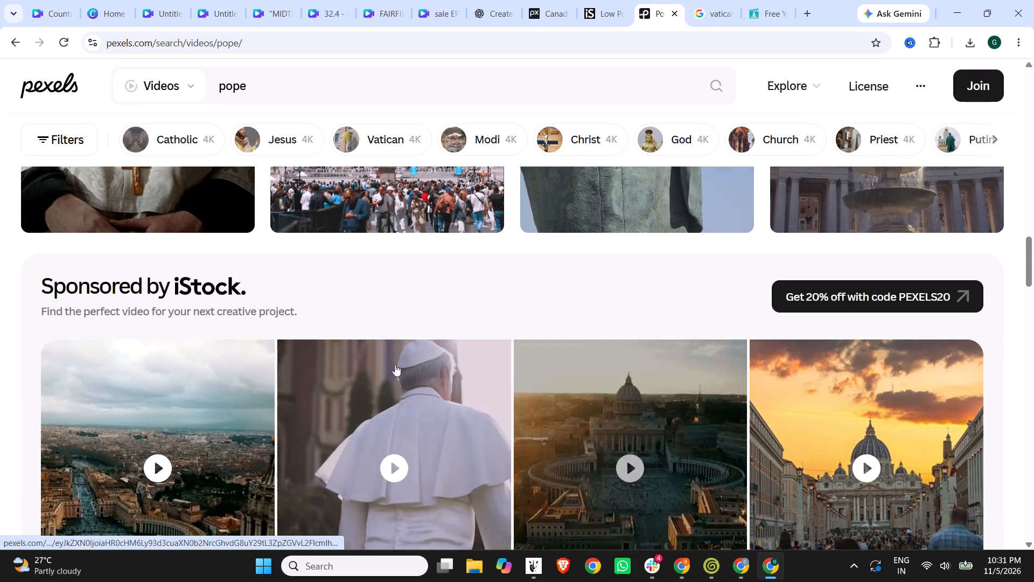
pyautogui.scroll(-4, 374, 413)
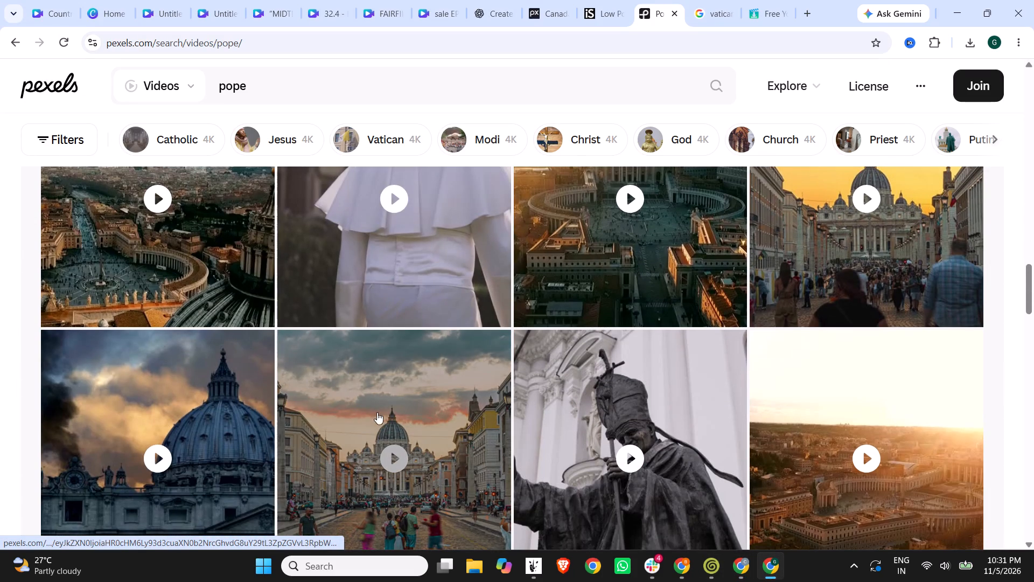
pyautogui.scroll(-3, 298, 421)
pyautogui.scroll(2, 223, 363)
pyautogui.scroll(-1, 223, 363)
pyautogui.scroll(12, 223, 362)
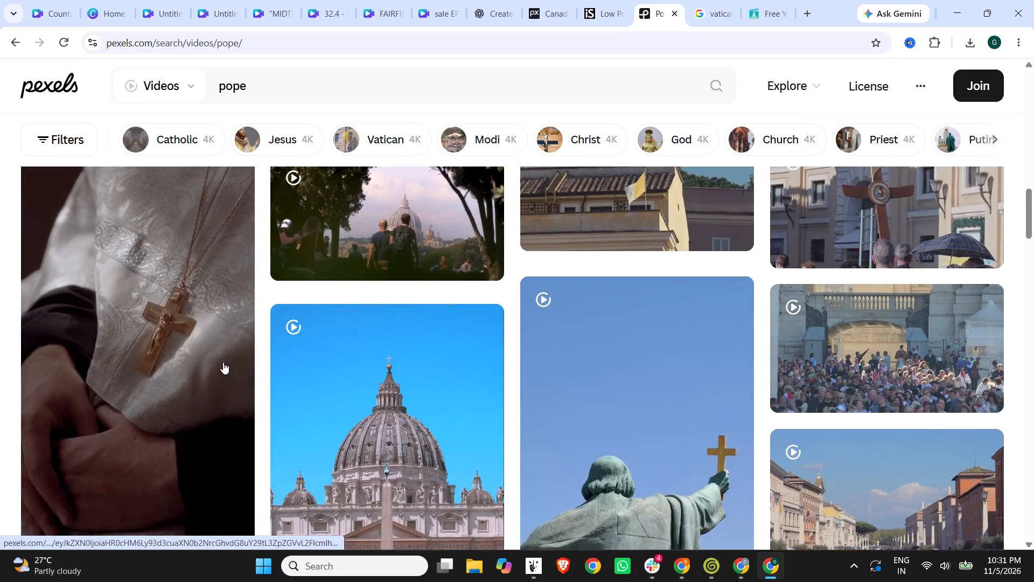
pyautogui.scroll(15, 223, 362)
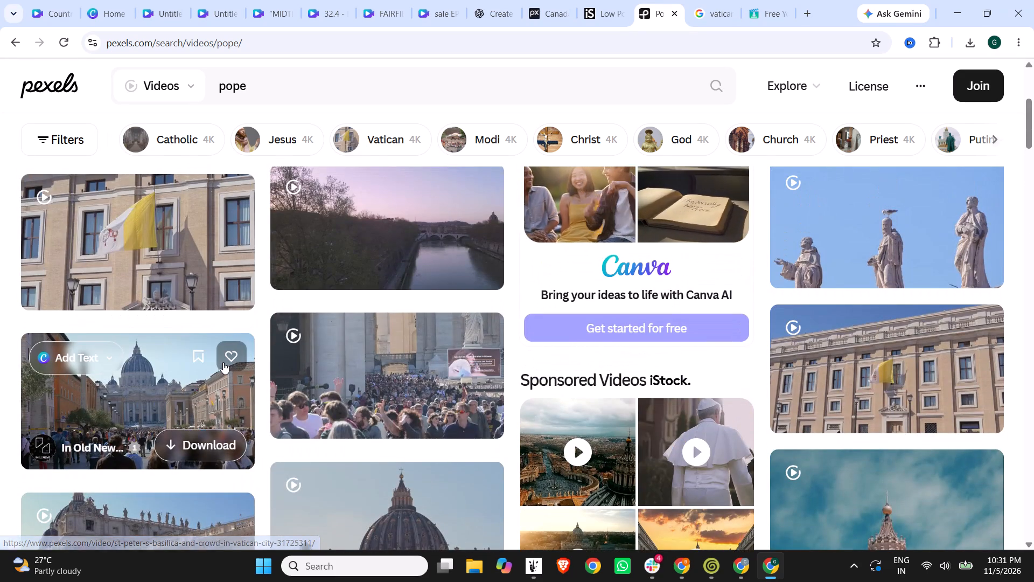
pyautogui.scroll(-1, 292, 377)
pyautogui.scroll(7, 295, 379)
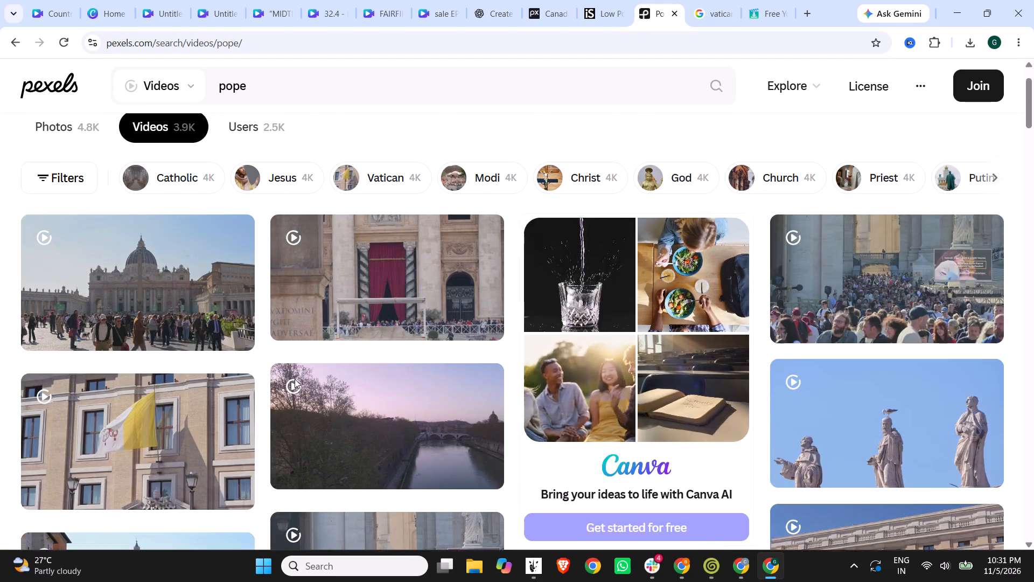
pyautogui.scroll(-20, 881, 370)
pyautogui.scroll(-2, 881, 370)
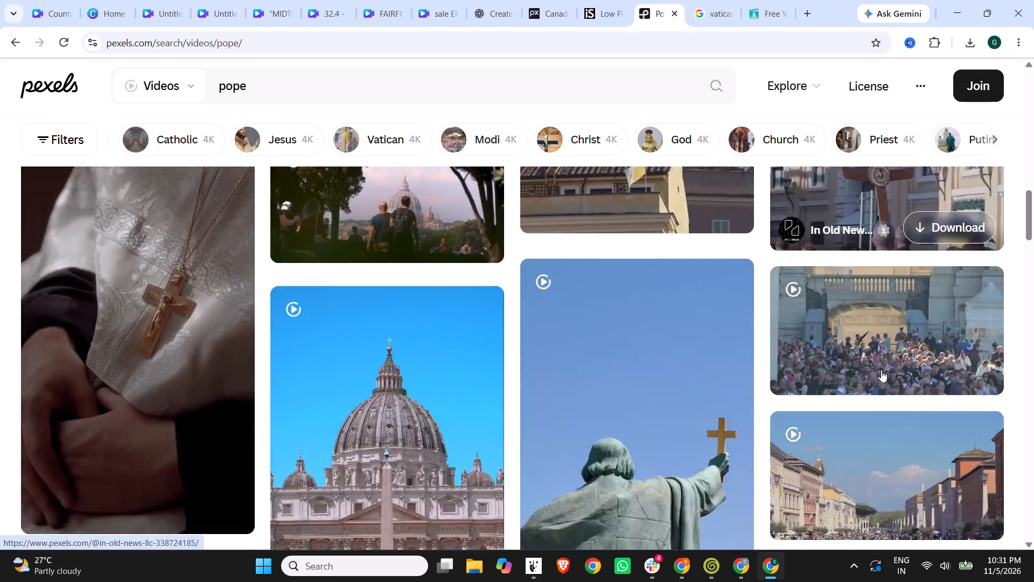
pyautogui.scroll(-10, 881, 370)
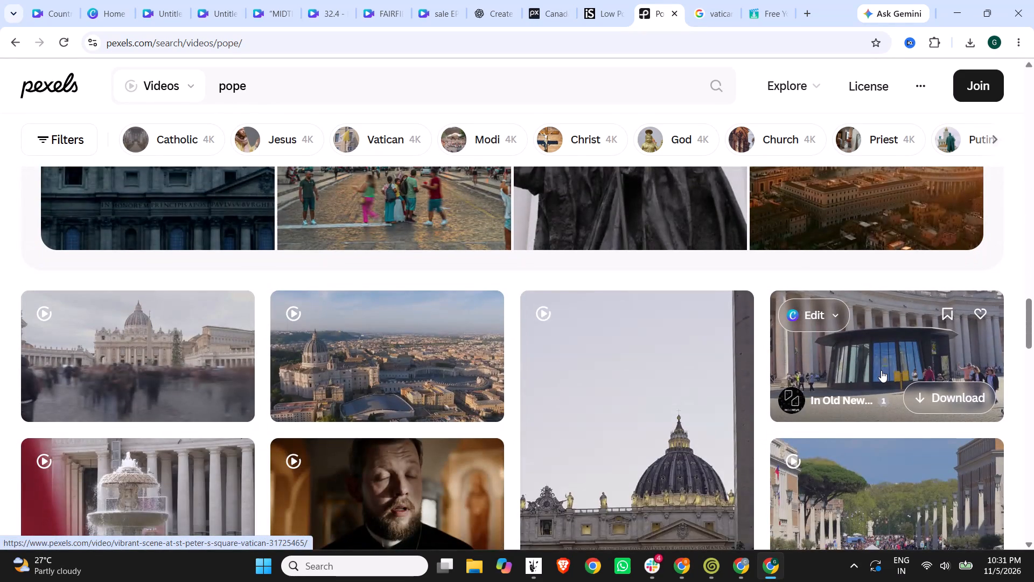
pyautogui.scroll(-6, 881, 370)
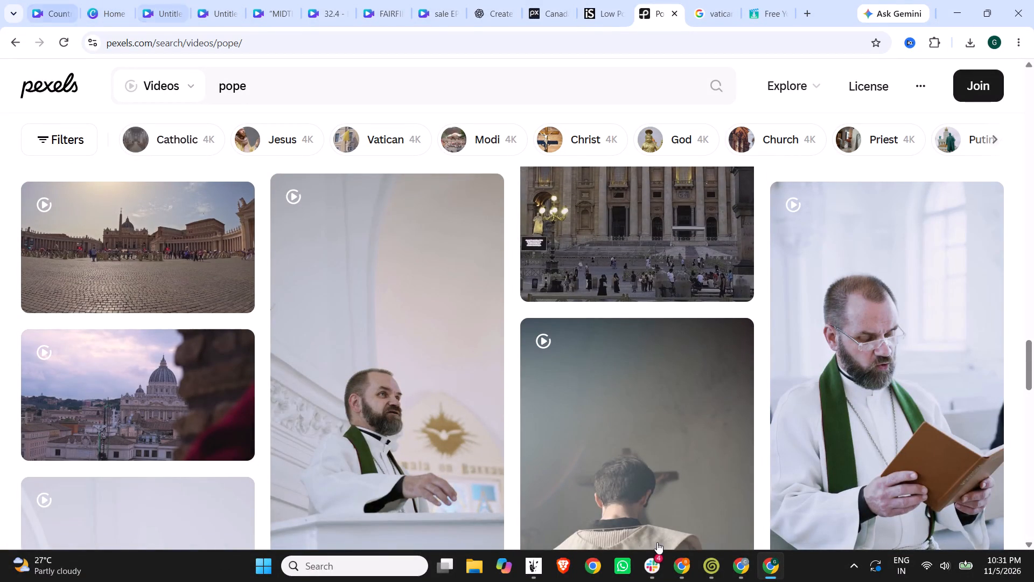
# Remove the empty lines after the #Geography hashtag at the end of the Short's description.
pyautogui.click(740, 567)
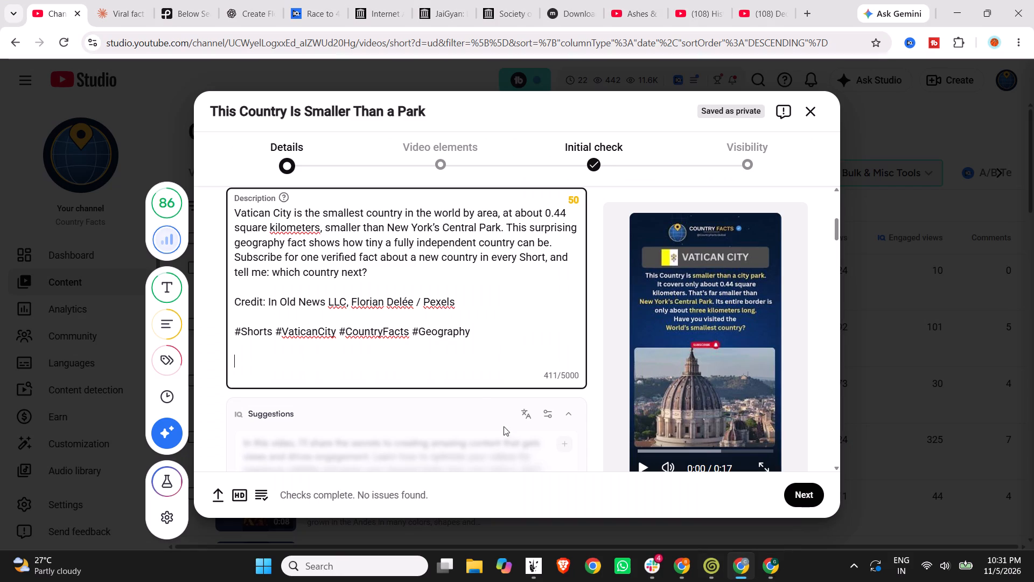
pyautogui.click(434, 368)
pyautogui.press('BackSpace')
pyautogui.press('BackSpace')
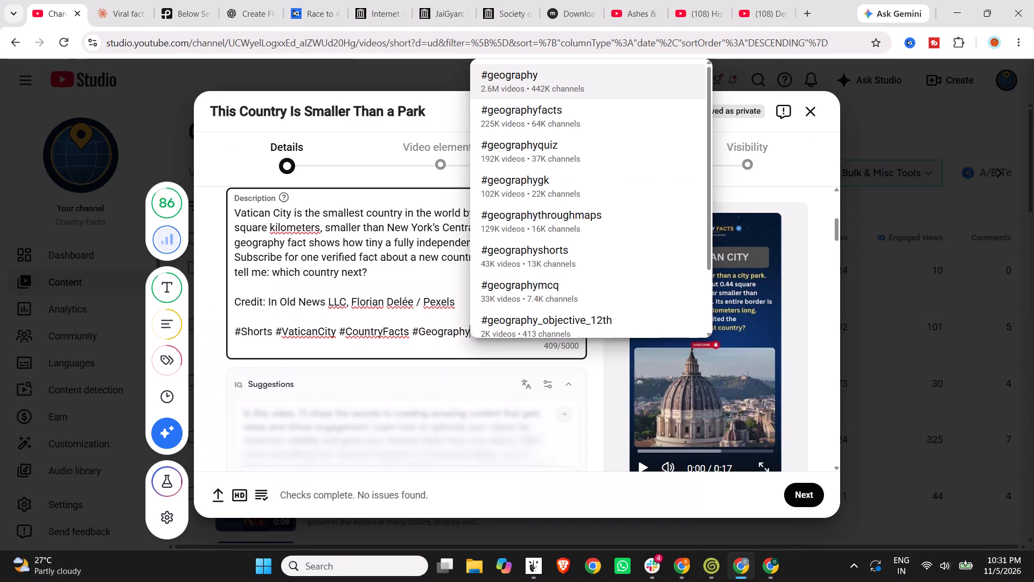
pyautogui.click(399, 300)
# Create a public playlist titled "Vatican City" and assign the Short to it.
pyautogui.scroll(-4, 404, 271)
pyautogui.scroll(-4, 371, 368)
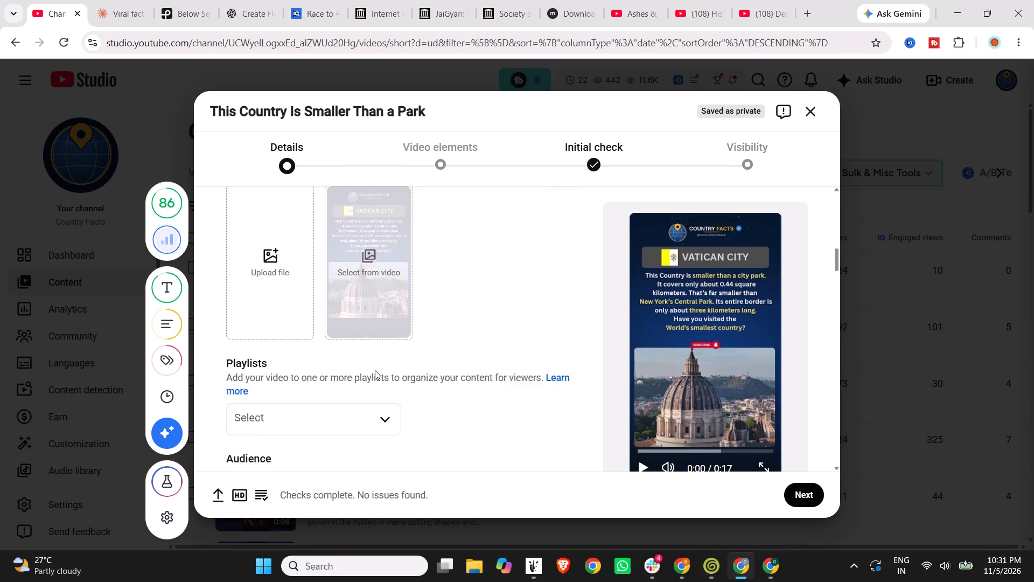
pyautogui.click(352, 257)
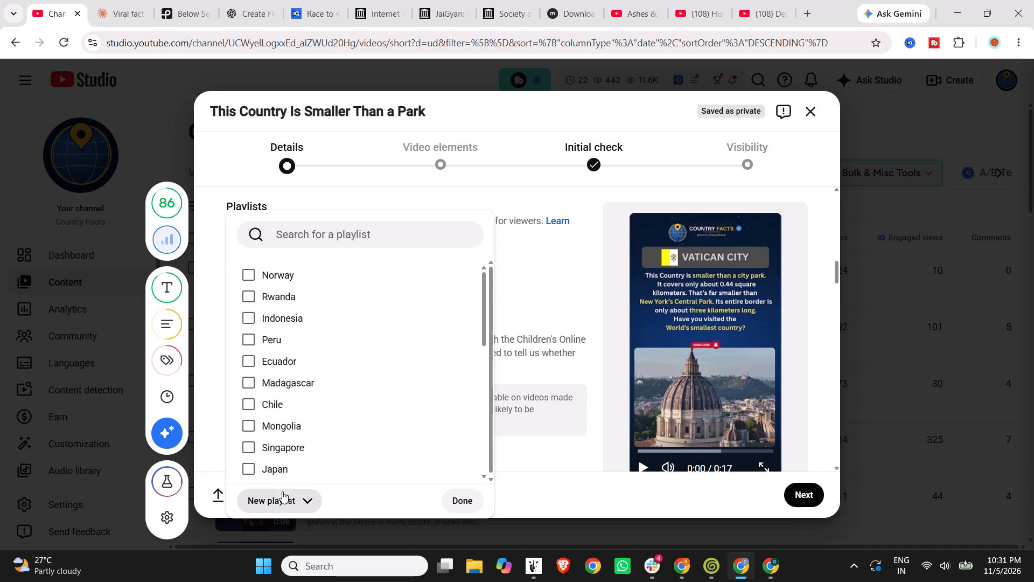
pyautogui.click(283, 493)
pyautogui.click(309, 432)
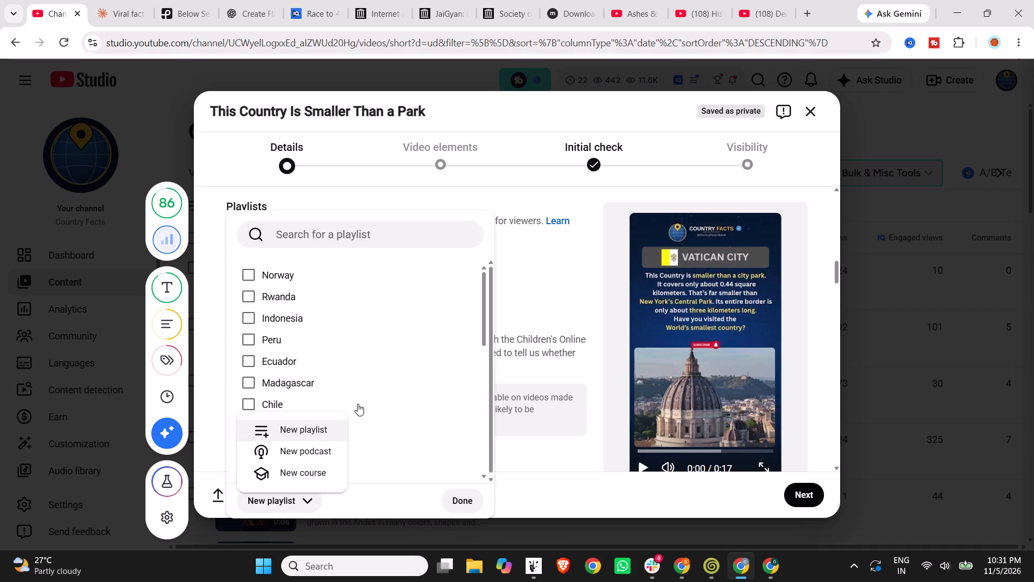
pyautogui.click(429, 179)
pyautogui.write('Vatican City')
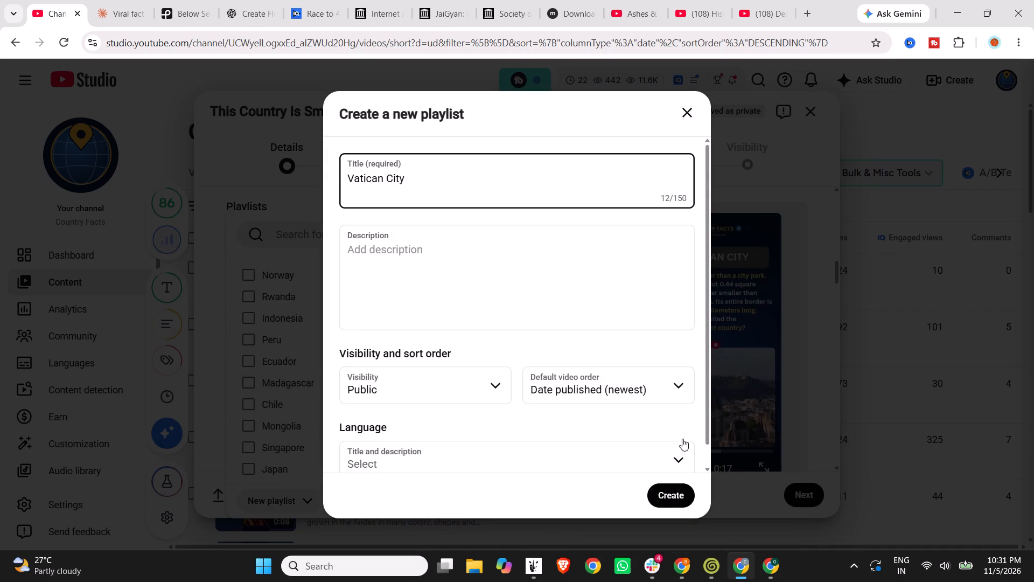
pyautogui.click(670, 501)
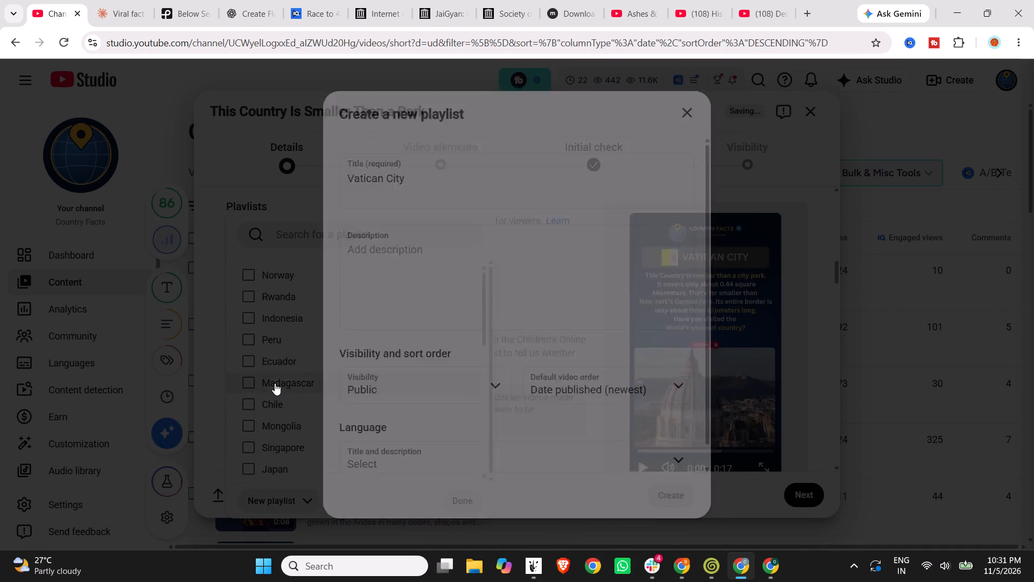
pyautogui.scroll(-1, 471, 401)
pyautogui.click(465, 500)
# Show the Short's additional settings and answer No to the question about AI use.
pyautogui.scroll(-3, 524, 413)
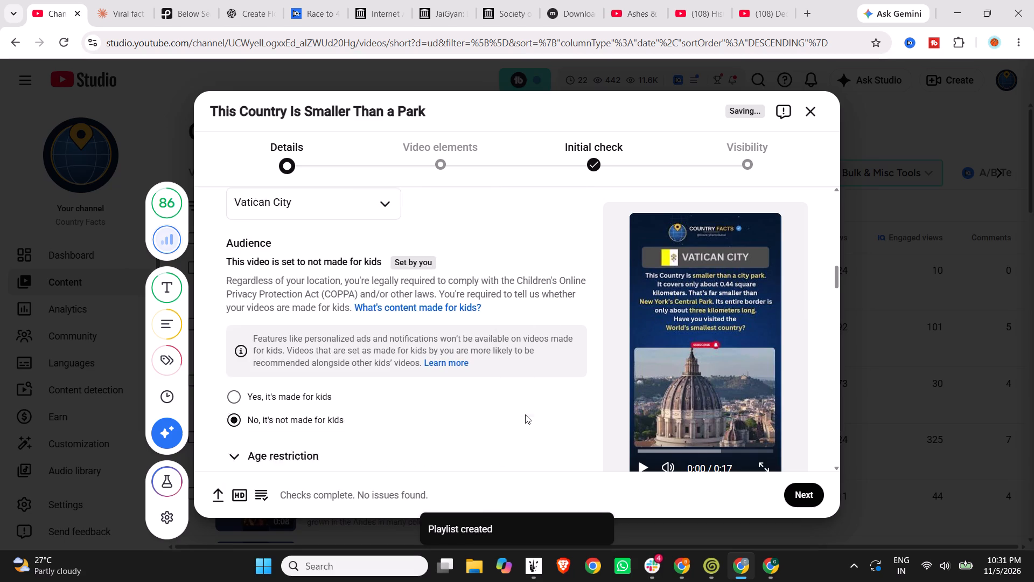
pyautogui.scroll(-2, 385, 397)
pyautogui.click(333, 337)
pyautogui.scroll(1, 351, 363)
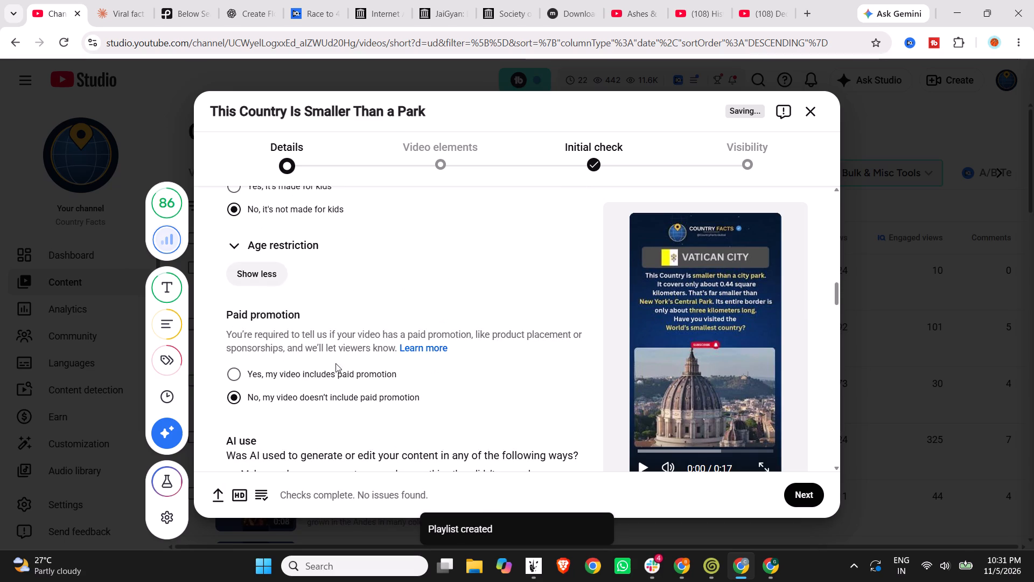
pyautogui.scroll(-2, 318, 318)
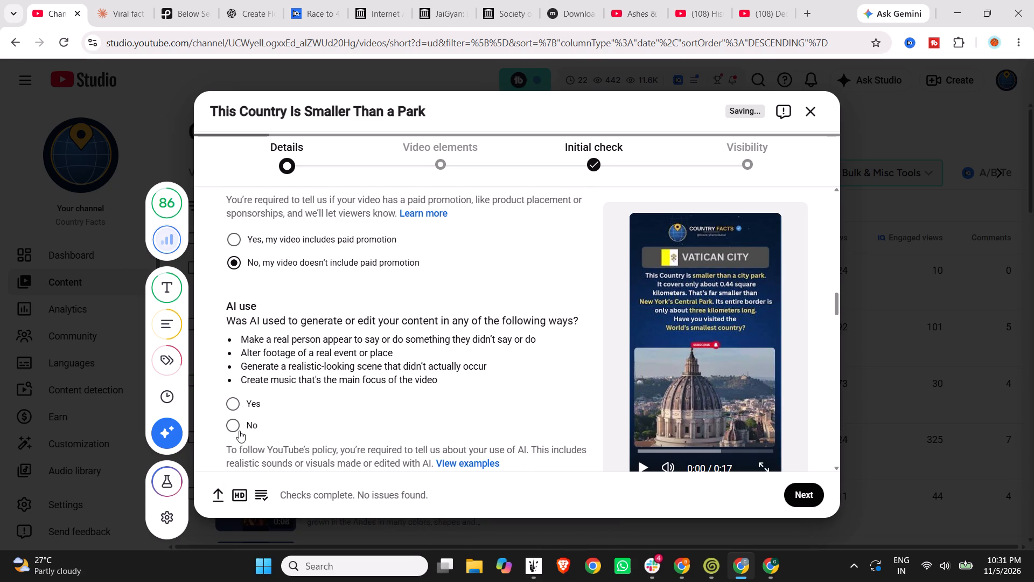
pyautogui.click(239, 431)
# Add the suggested tags "geography shorts" and "us geography facts", taking the added "sahara desert" tag back out.
pyautogui.scroll(-3, 333, 361)
pyautogui.scroll(-8, 270, 407)
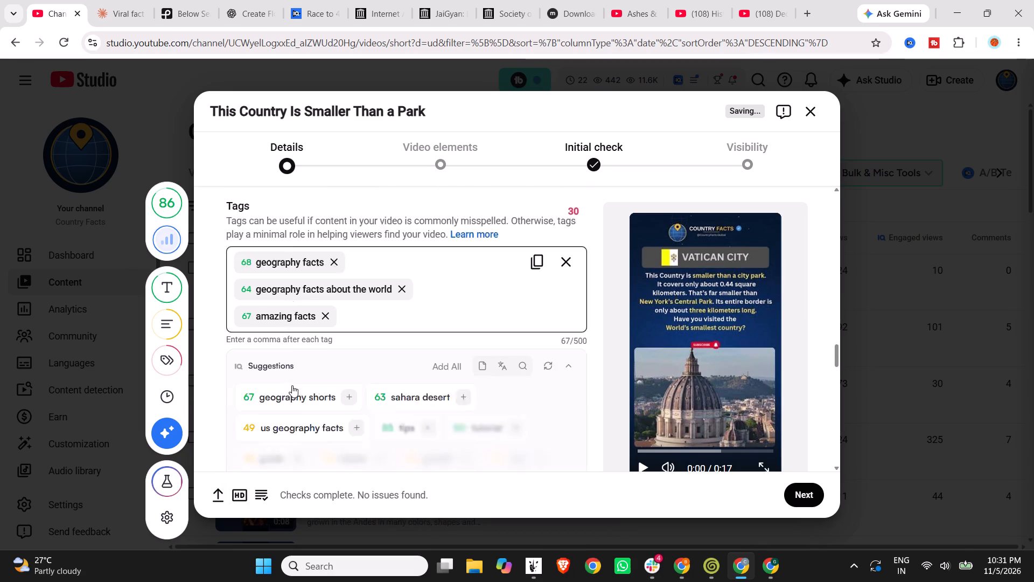
pyautogui.click(344, 309)
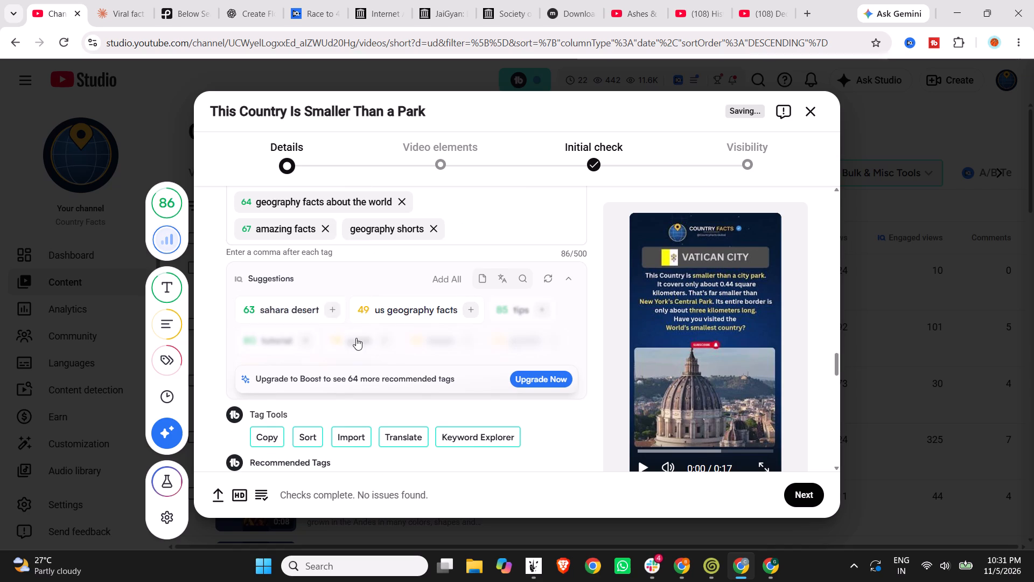
pyautogui.click(337, 308)
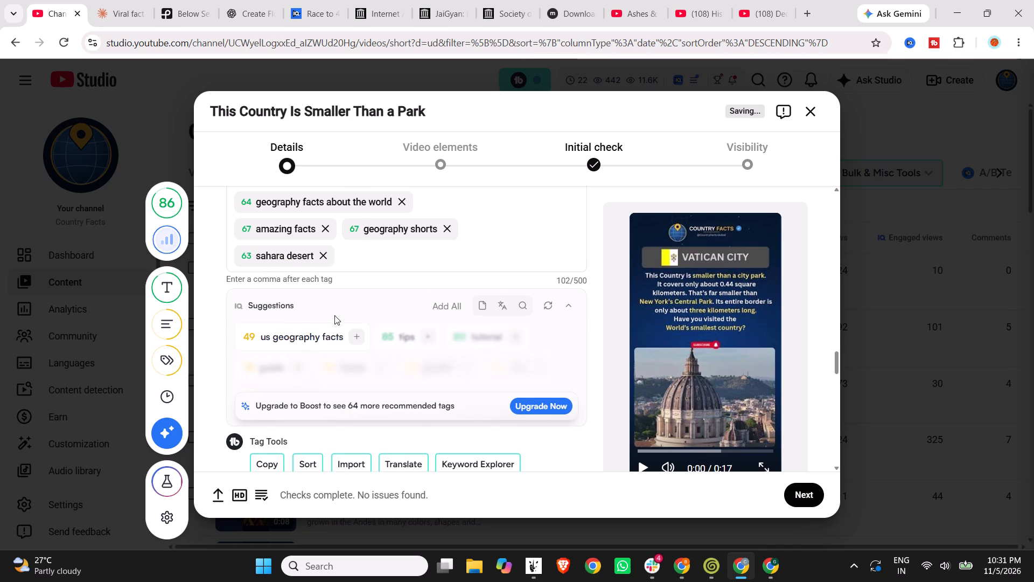
pyautogui.click(352, 337)
pyautogui.click(325, 250)
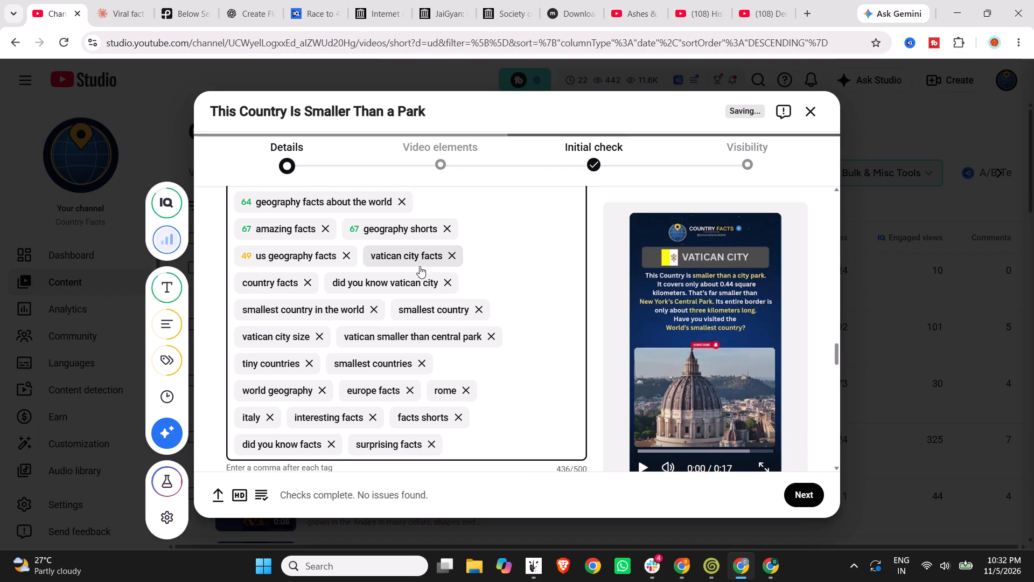
# Add the tag "pope" and remove the "did you know vatican city" tag.
pyautogui.scroll(-1, 503, 316)
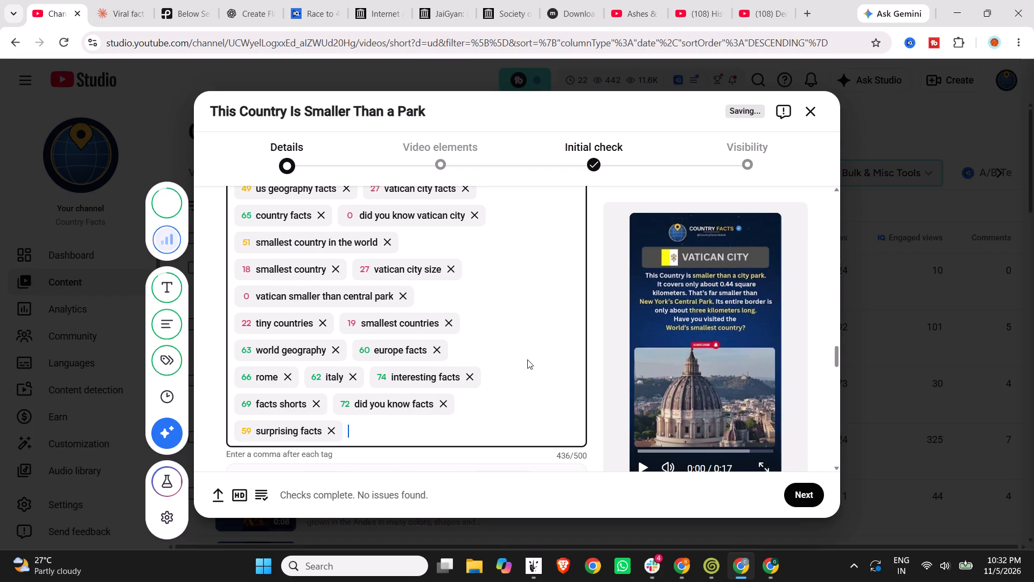
pyautogui.write('pope')
pyautogui.press('Return')
pyautogui.click(477, 211)
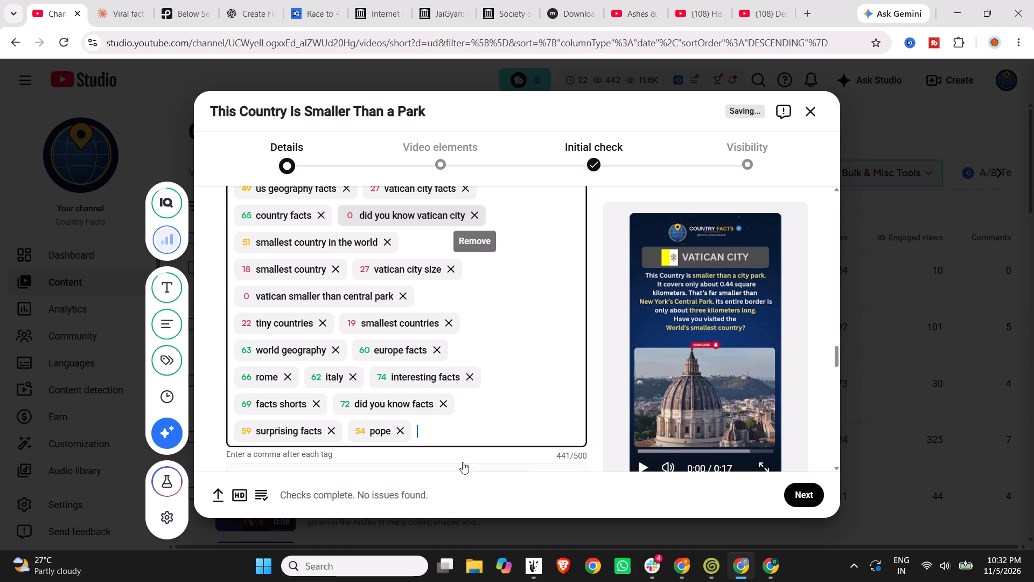
# Add the tags "jesus christ", "christianity facts" and "christian" to the Short.
pyautogui.click(452, 405)
pyautogui.write('jesus christ')
pyautogui.press('Return')
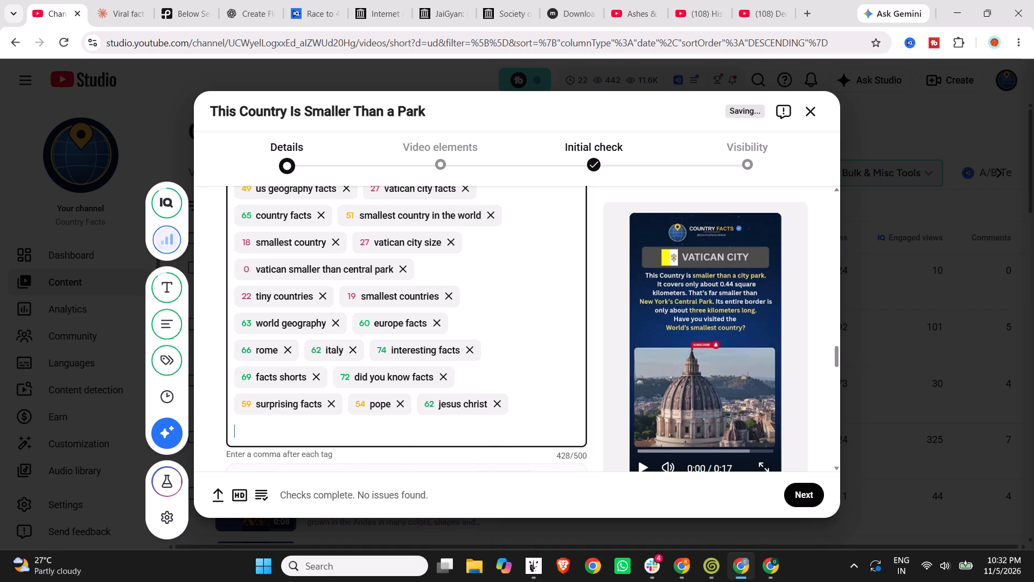
pyautogui.write('christianity fac')
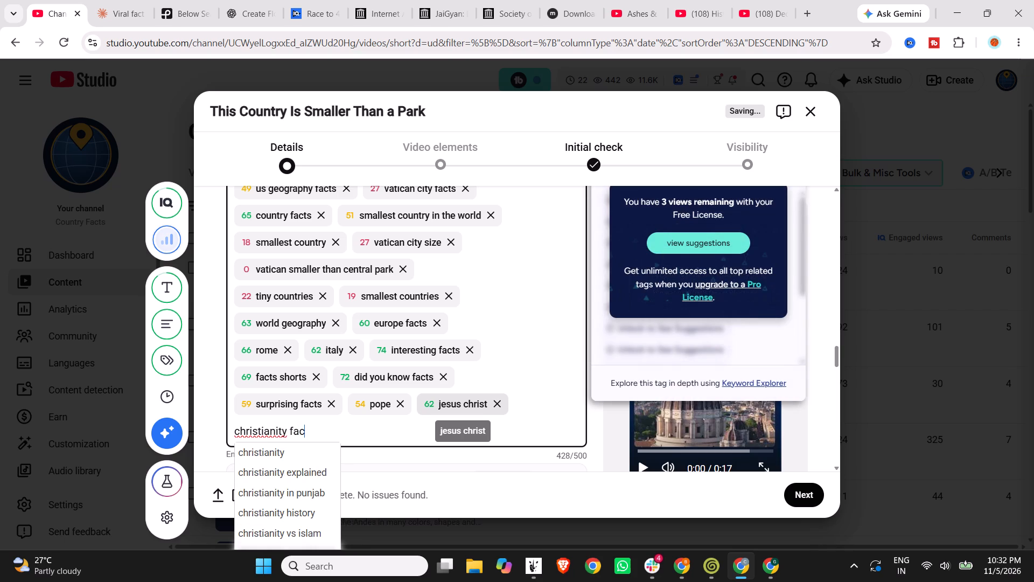
pyautogui.write('ts')
pyautogui.press('Return')
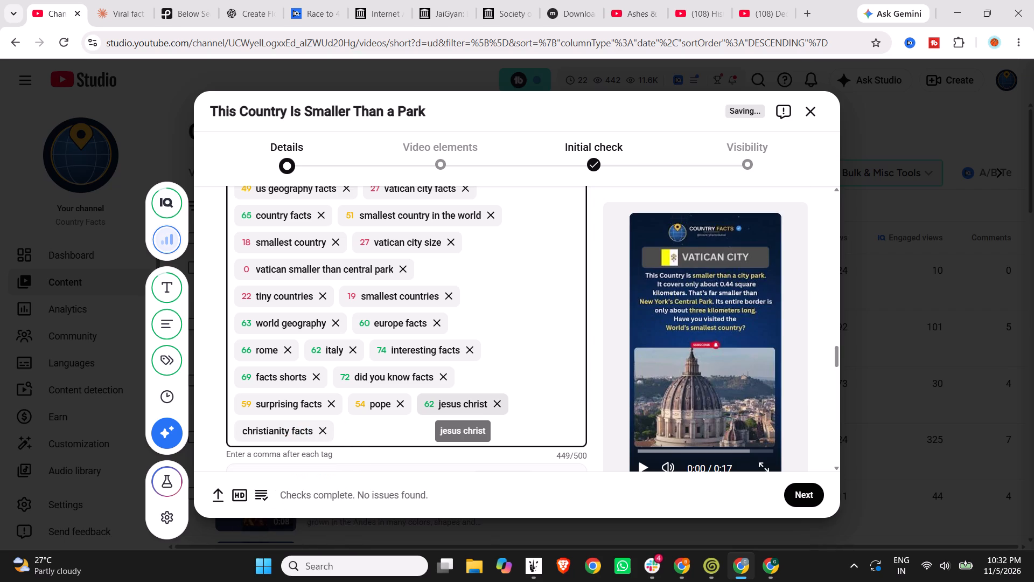
pyautogui.write('chiris')
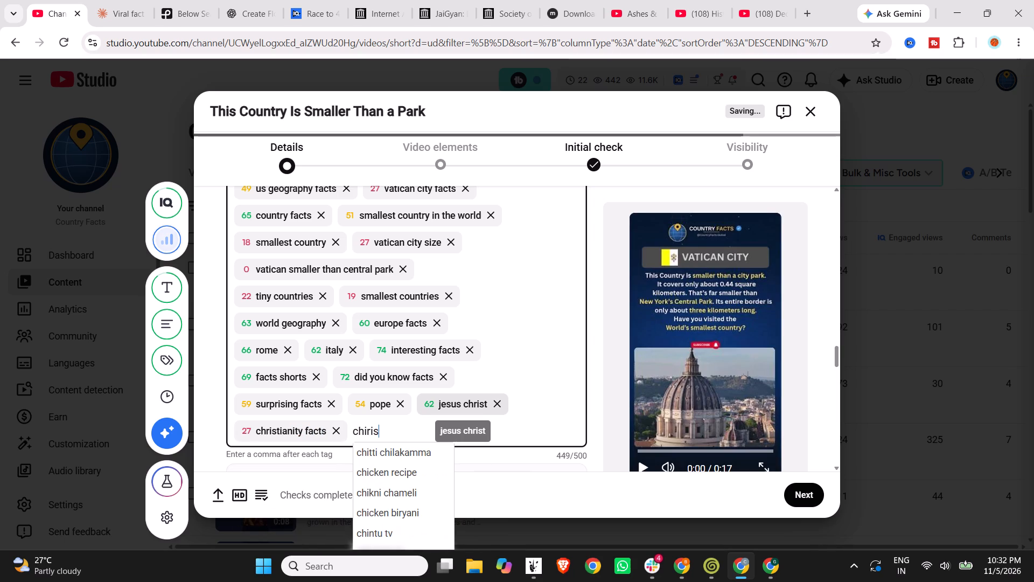
pyautogui.press('BackSpace')
pyautogui.press('BackSpace')
pyautogui.press('BackSpace')
pyautogui.press('BackSpace')
pyautogui.write('ristian')
pyautogui.press('Return')
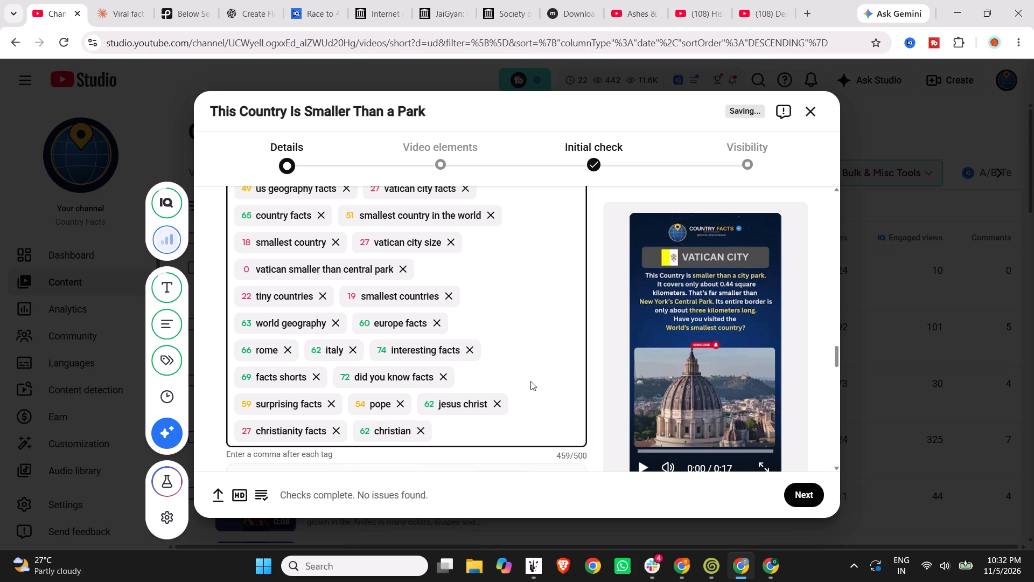
# Remove the "vatican smaller than central park" tag.
pyautogui.scroll(2, 505, 352)
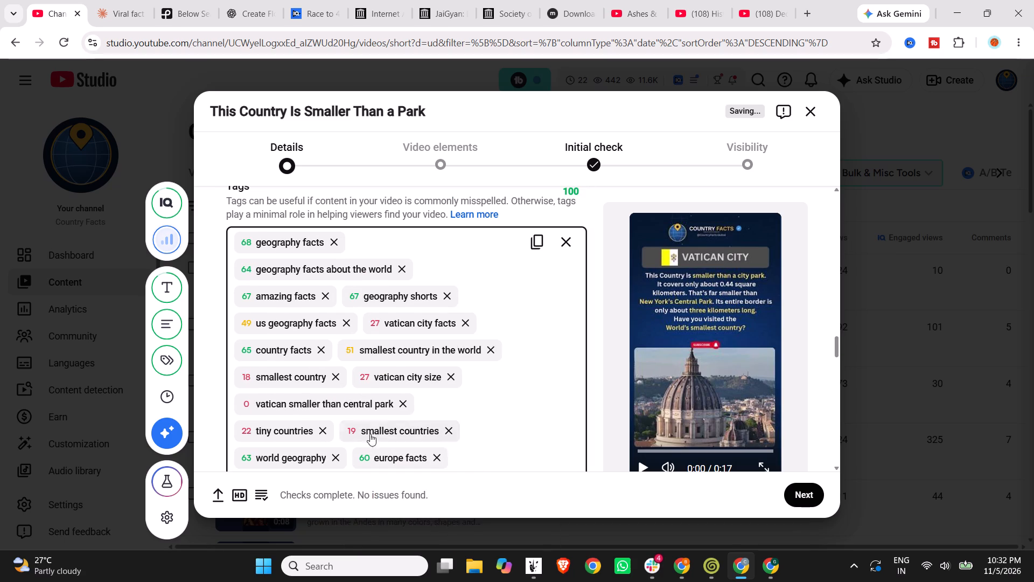
pyautogui.click(404, 401)
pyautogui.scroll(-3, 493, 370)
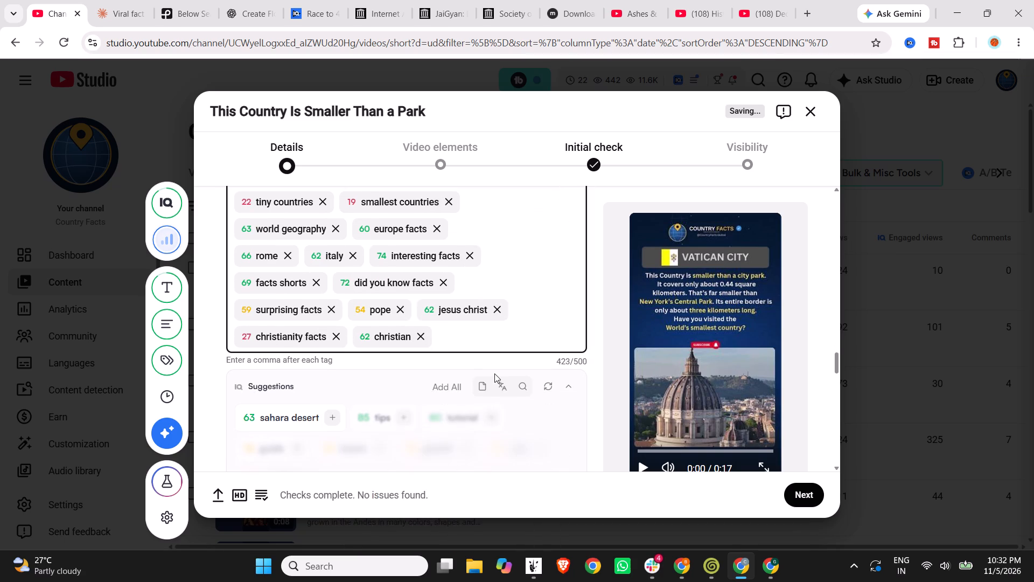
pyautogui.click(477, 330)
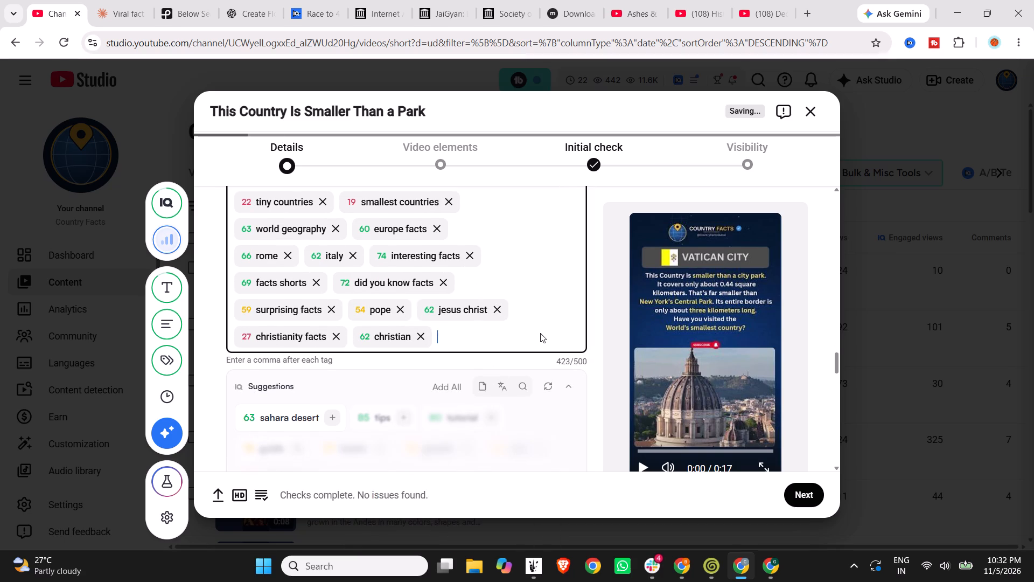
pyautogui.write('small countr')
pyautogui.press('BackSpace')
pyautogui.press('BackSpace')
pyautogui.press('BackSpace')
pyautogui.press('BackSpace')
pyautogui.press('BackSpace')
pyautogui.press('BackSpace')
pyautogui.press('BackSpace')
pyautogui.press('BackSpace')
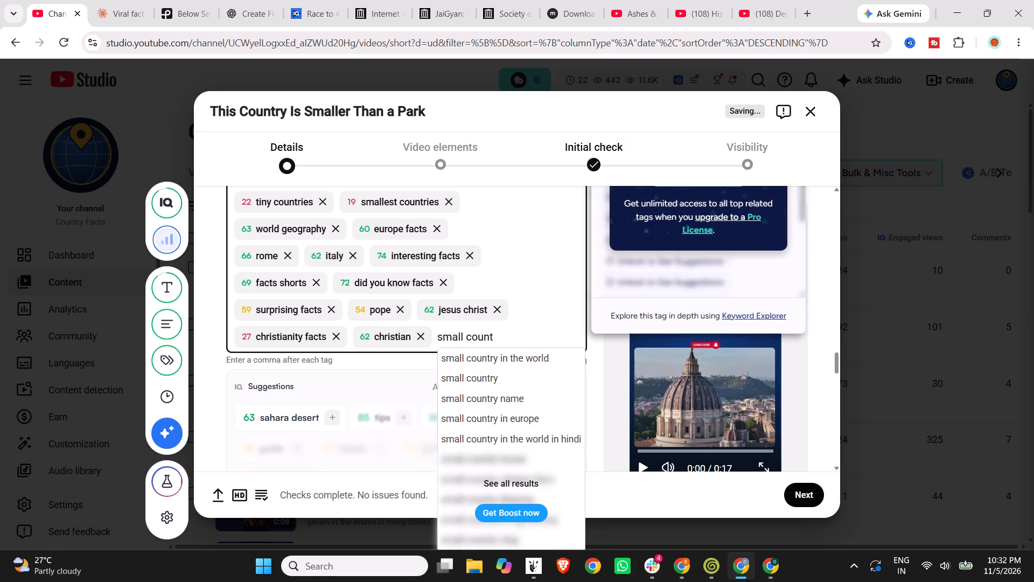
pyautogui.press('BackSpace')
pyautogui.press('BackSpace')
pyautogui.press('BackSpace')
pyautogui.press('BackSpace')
# Add the tags "vatican tours" and "vatican city", trimming the second from the leftover text "vatican city tours".
pyautogui.write('vatican tours')
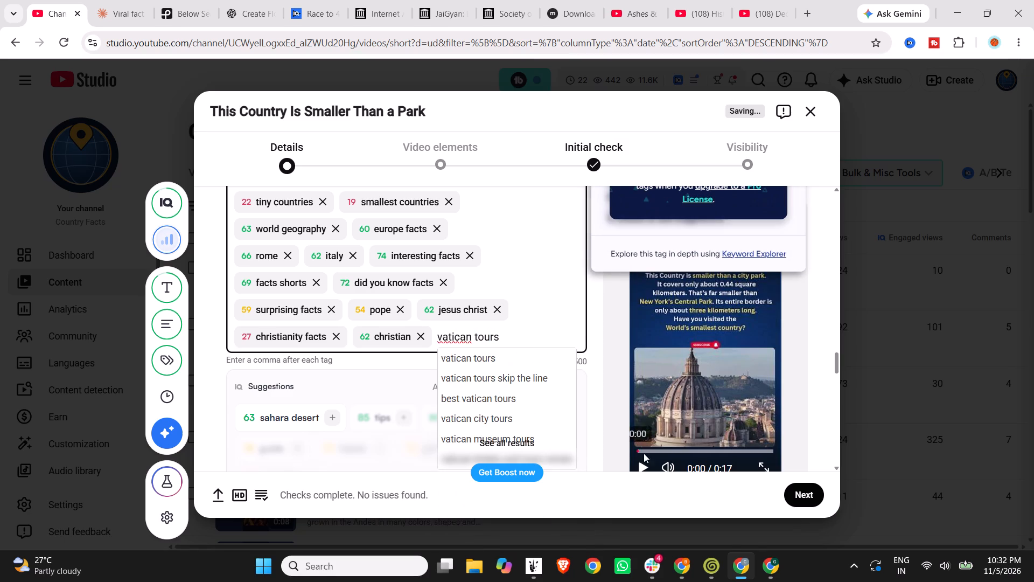
pyautogui.click(511, 362)
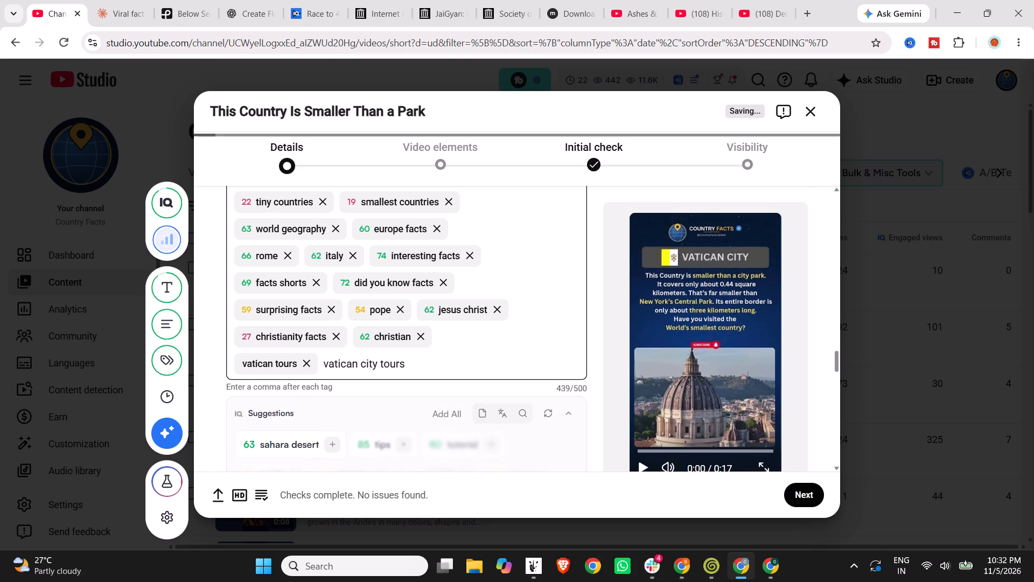
pyautogui.click(429, 365)
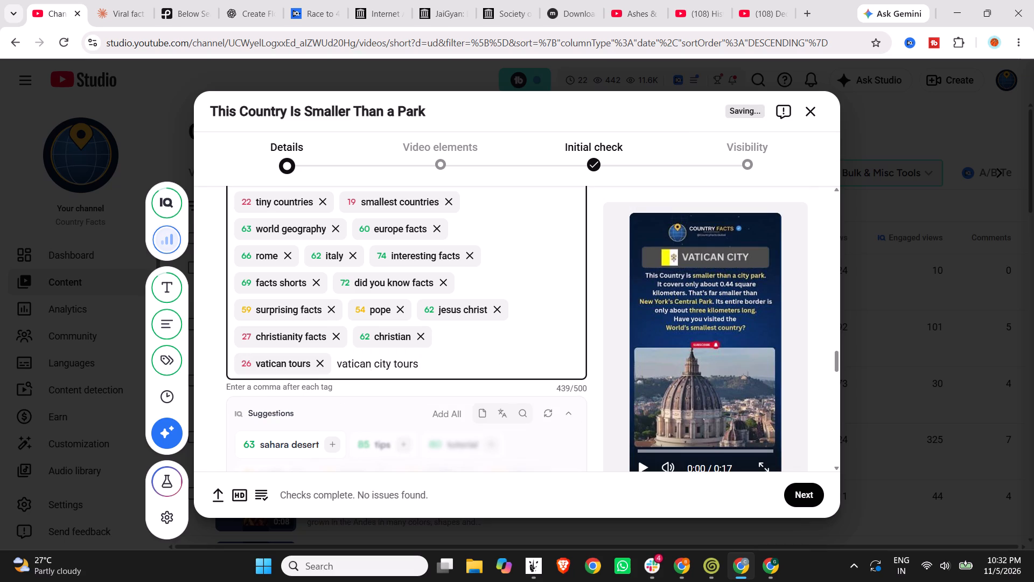
pyautogui.press('BackSpace')
pyautogui.press('BackSpace')
pyautogui.press('BackSpace')
pyautogui.press('BackSpace')
pyautogui.press('BackSpace')
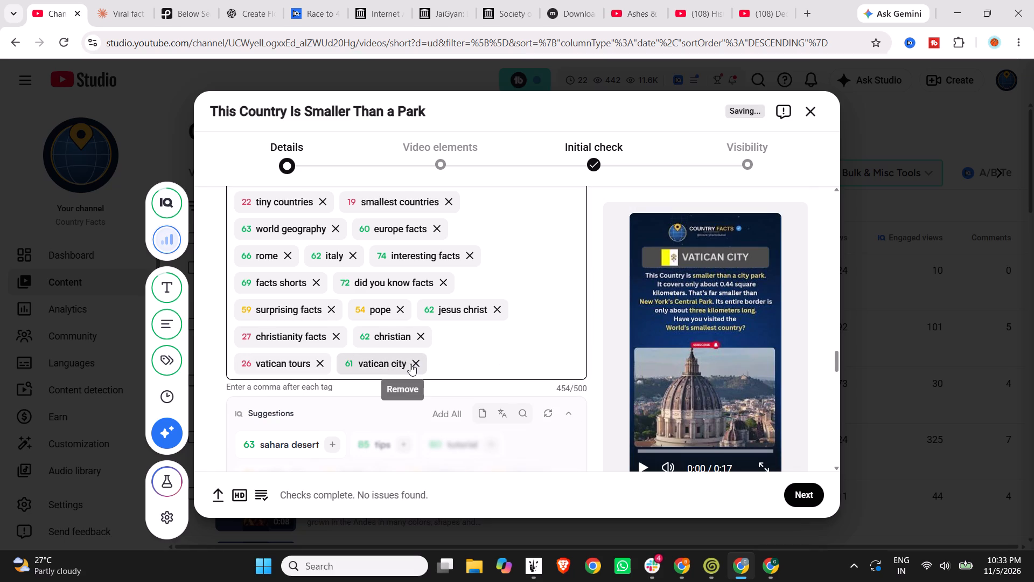
# Look up "vatican" tag suggestions, add "vatican live", and clear up the leftover text after it.
pyautogui.click(470, 357)
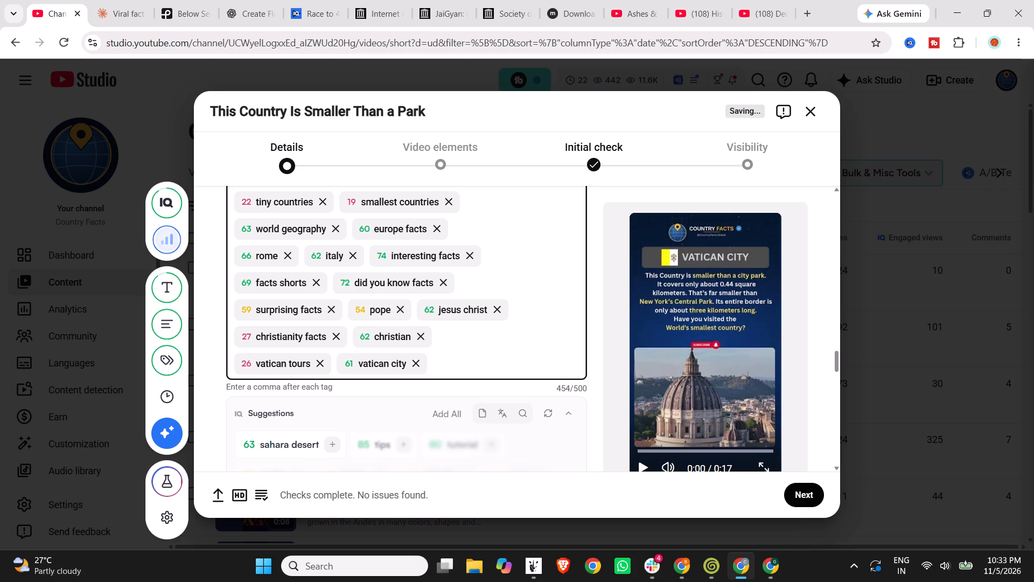
pyautogui.write('vatican')
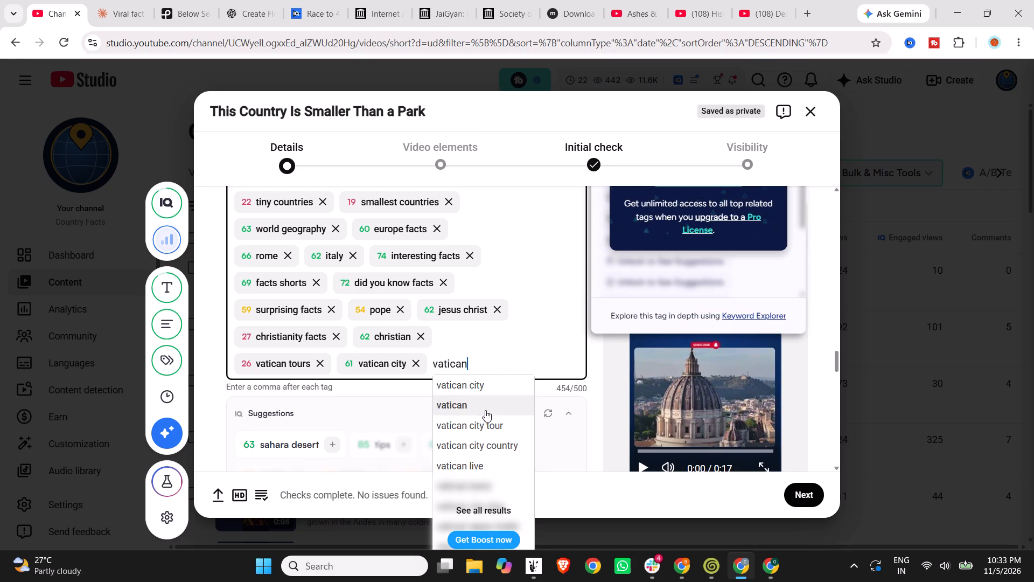
pyautogui.click(488, 461)
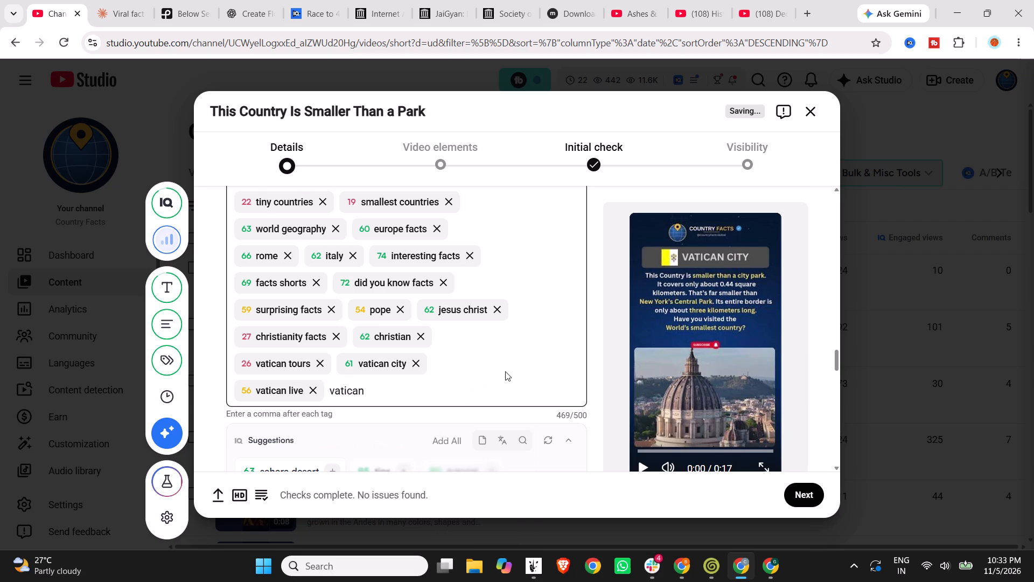
pyautogui.click(376, 389)
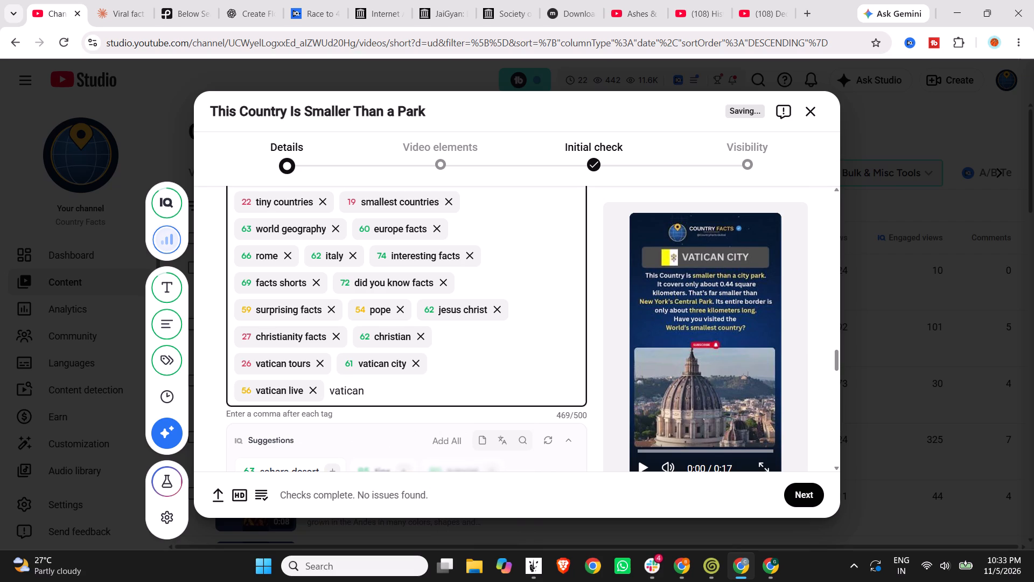